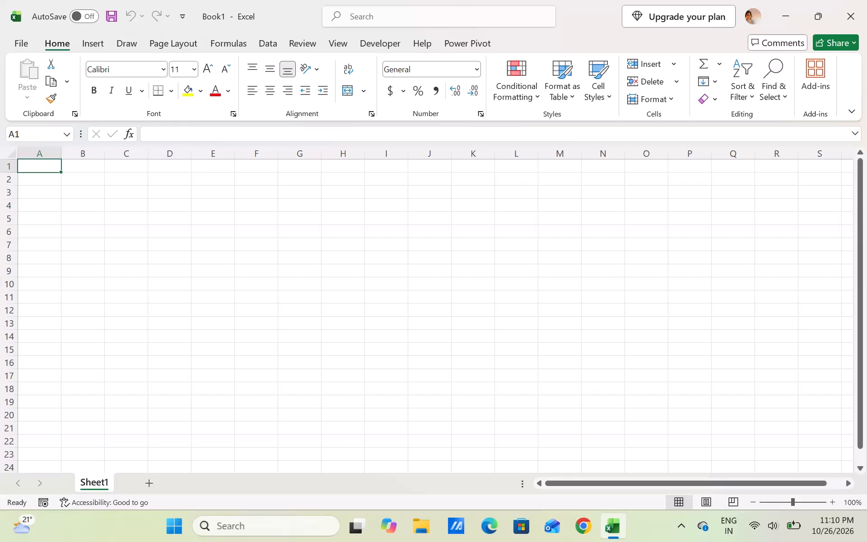
Save the new workbook as Project in the OneDrive Documents folder.
click(239, 19)
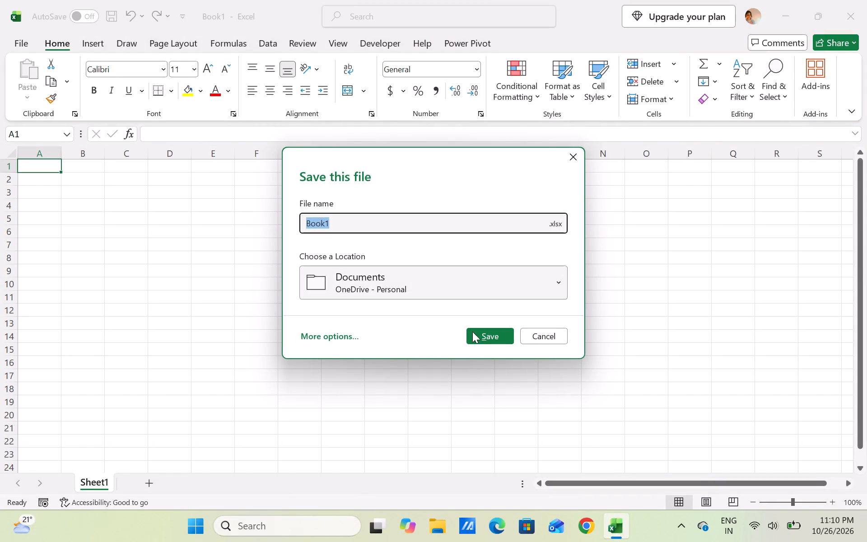
key(BackSpace)
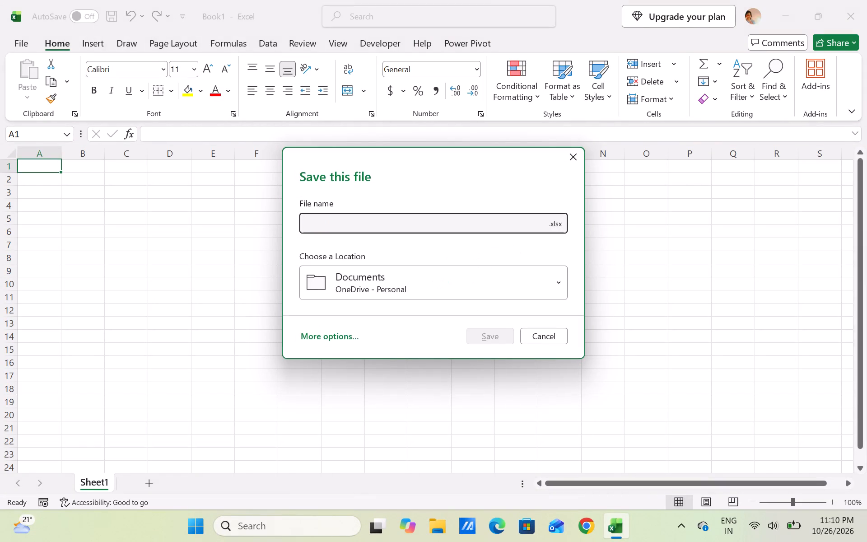
text(roject)
click(492, 333)
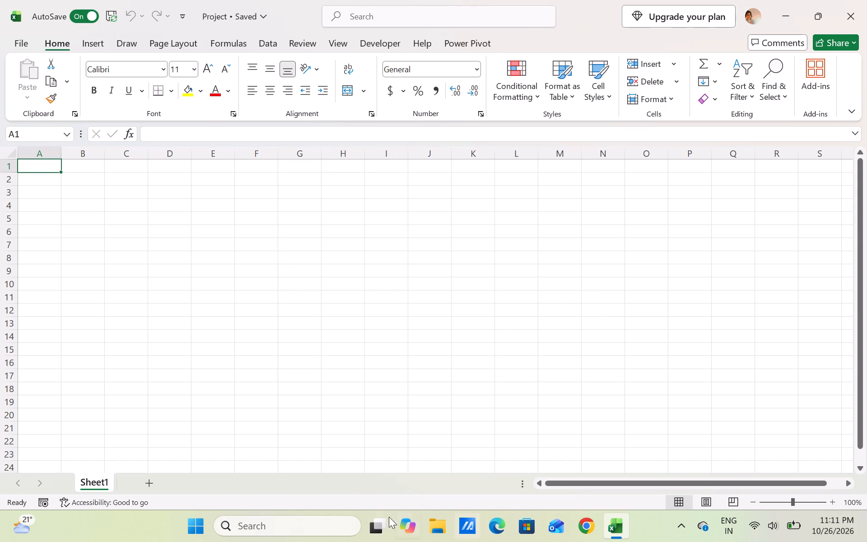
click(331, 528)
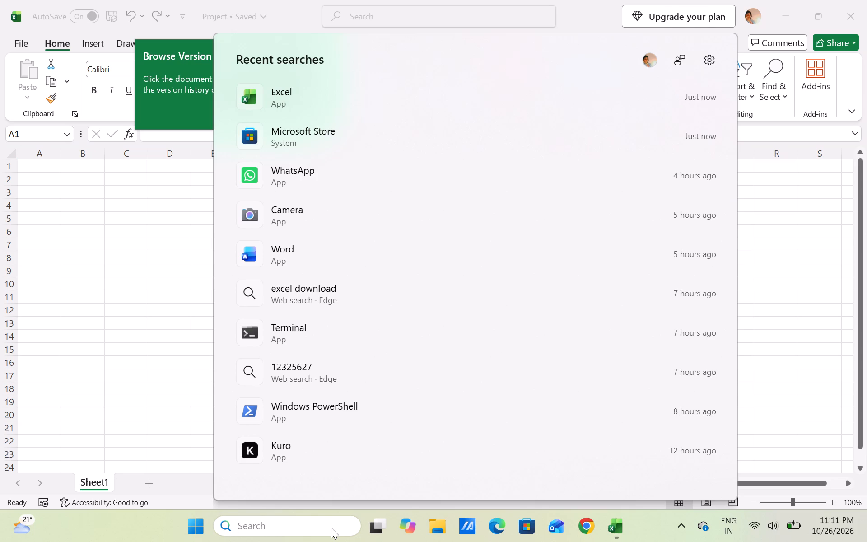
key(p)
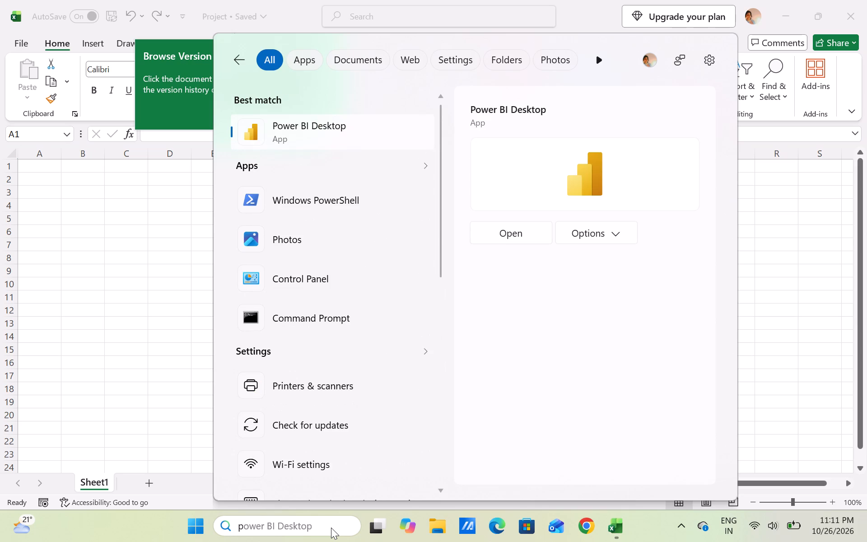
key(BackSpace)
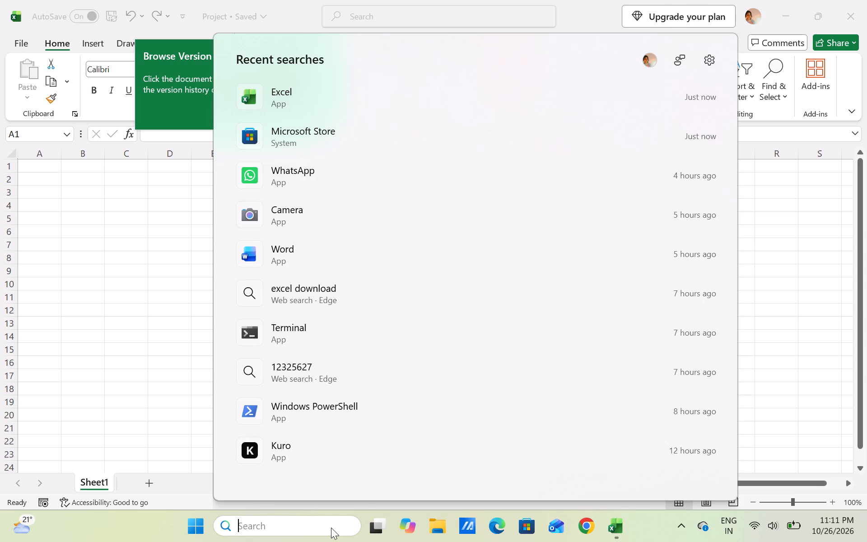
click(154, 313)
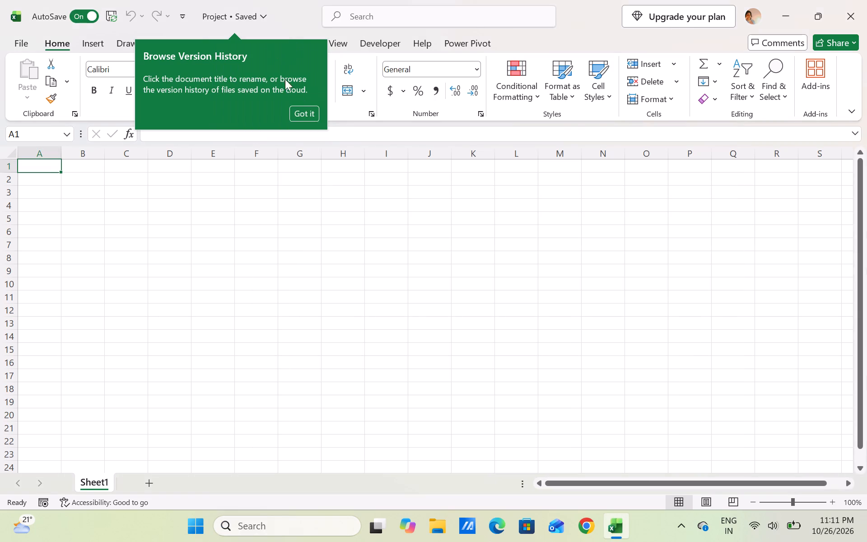
Dismiss the Browse Version History tip.
click(308, 109)
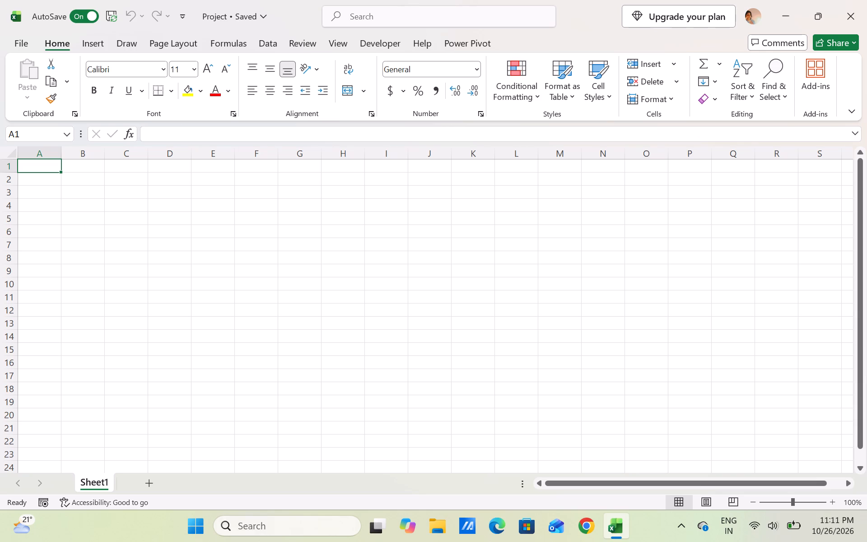
Start importing external data into the empty Project workbook with Get Data.
click(132, 46)
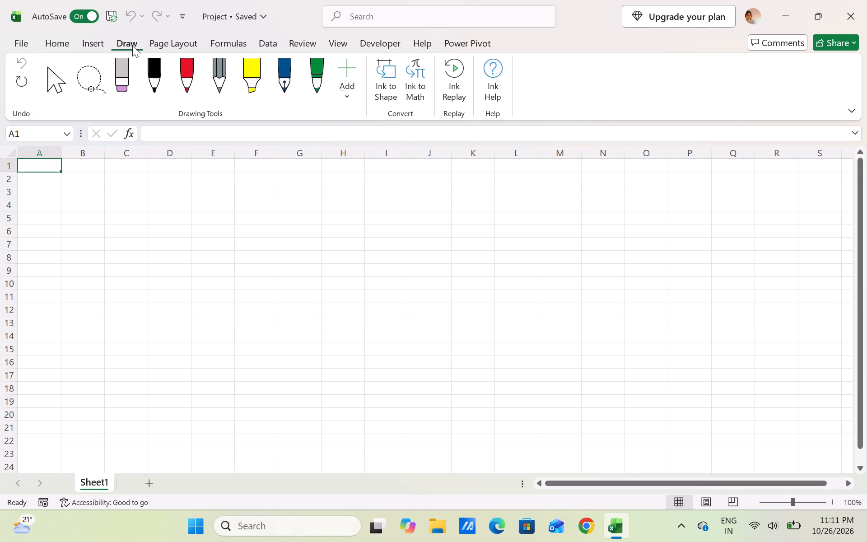
click(280, 38)
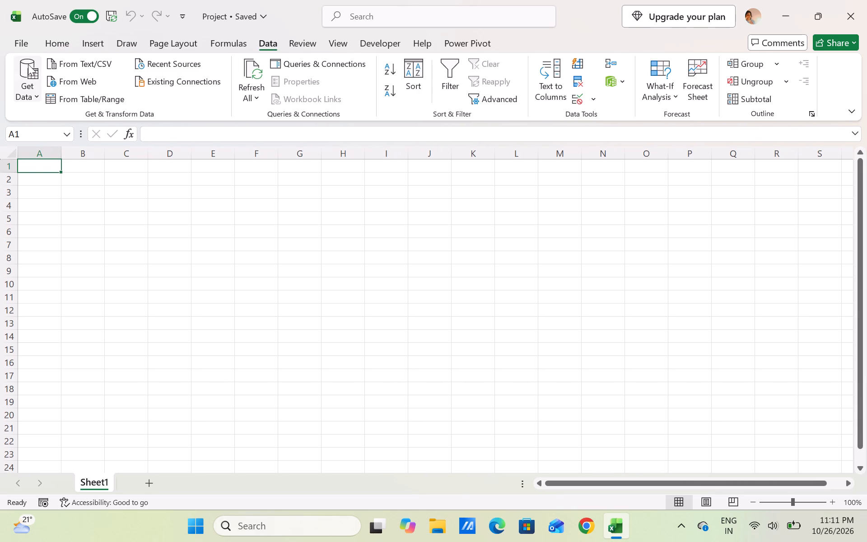
click(29, 70)
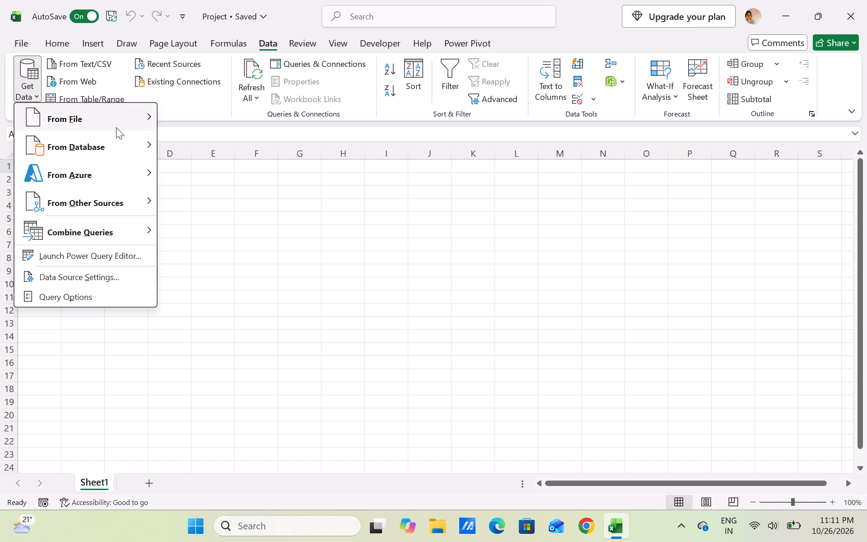
Import data from the fnp datasets folder in Downloads and open it for transformation in the Power Query Editor.
click(129, 126)
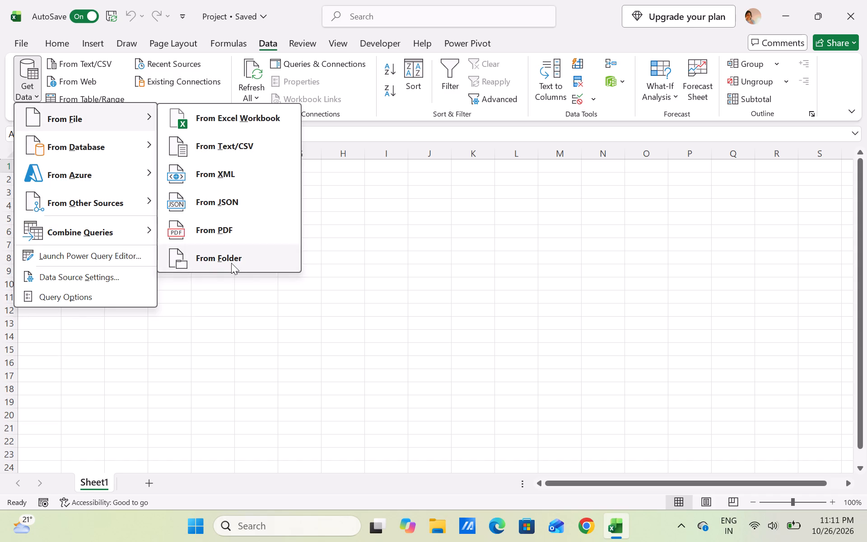
click(231, 263)
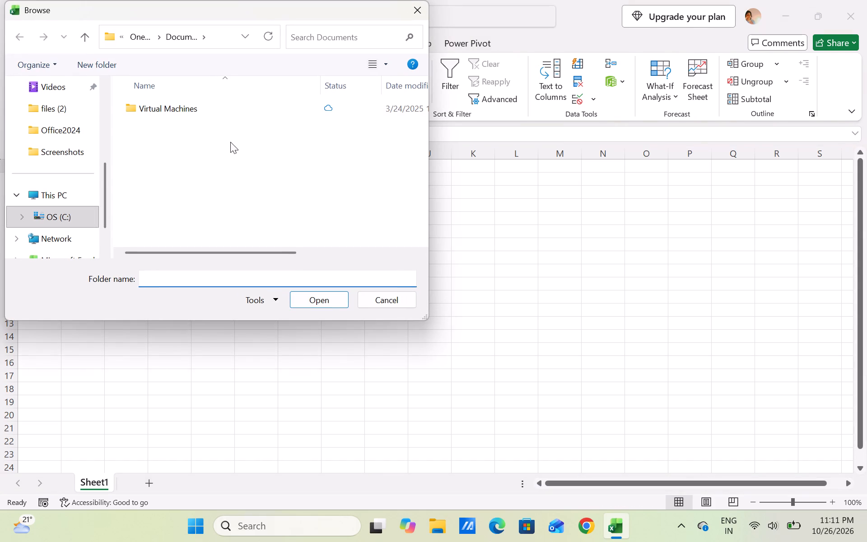
scroll(60, 106, up, 11)
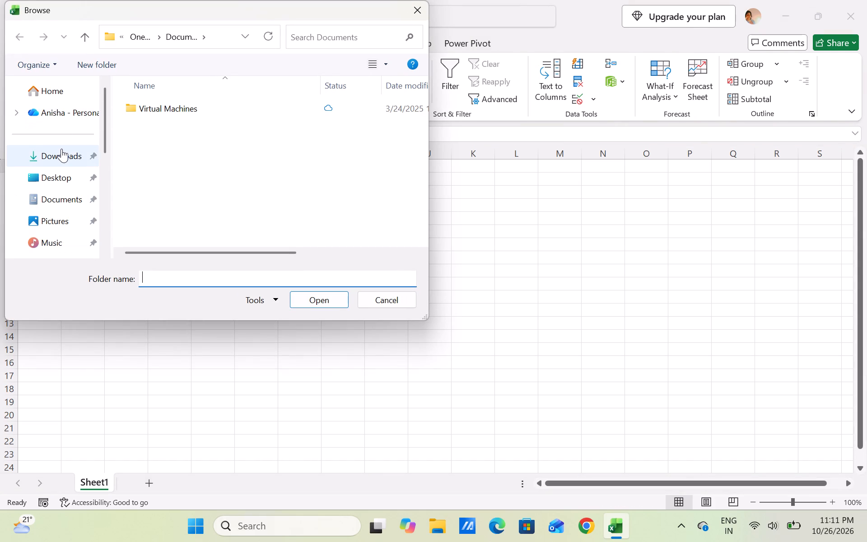
double_click(61, 149)
click(160, 123)
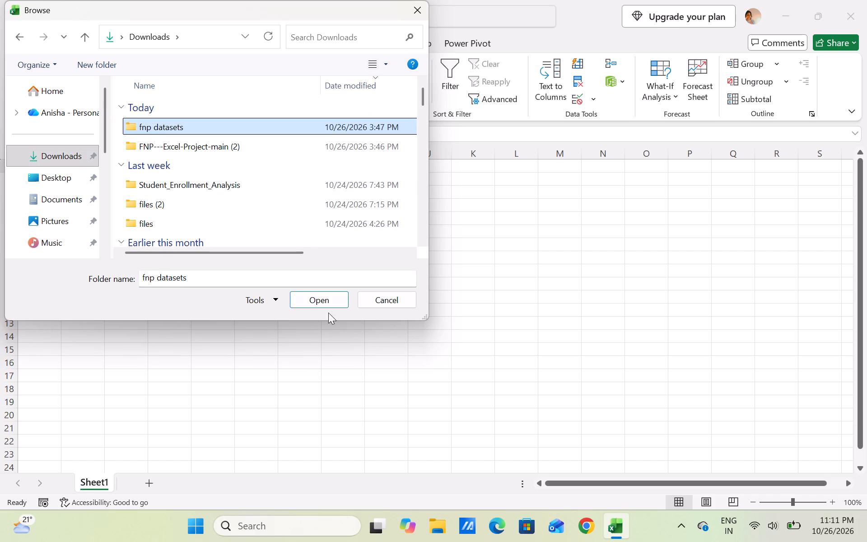
click(309, 295)
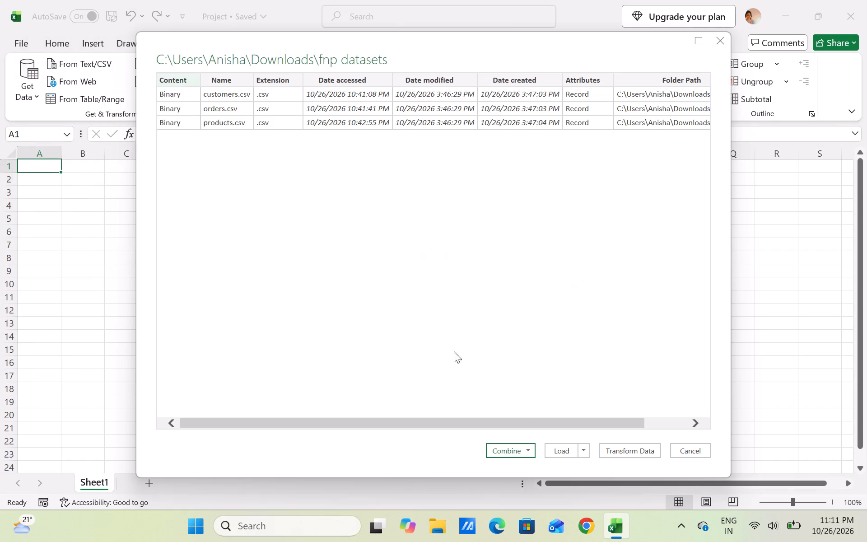
click(616, 453)
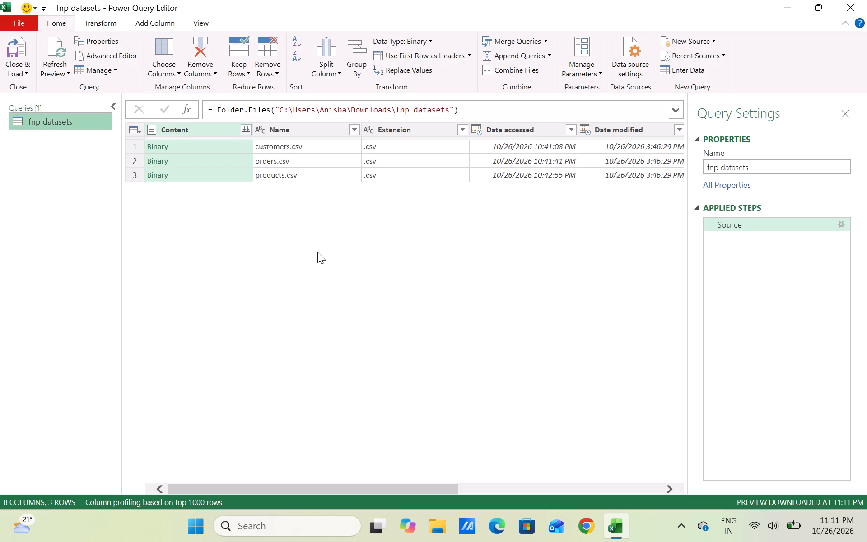
Add the customers.csv binary as a new query and name it customers.
click(218, 147)
right_click(218, 147)
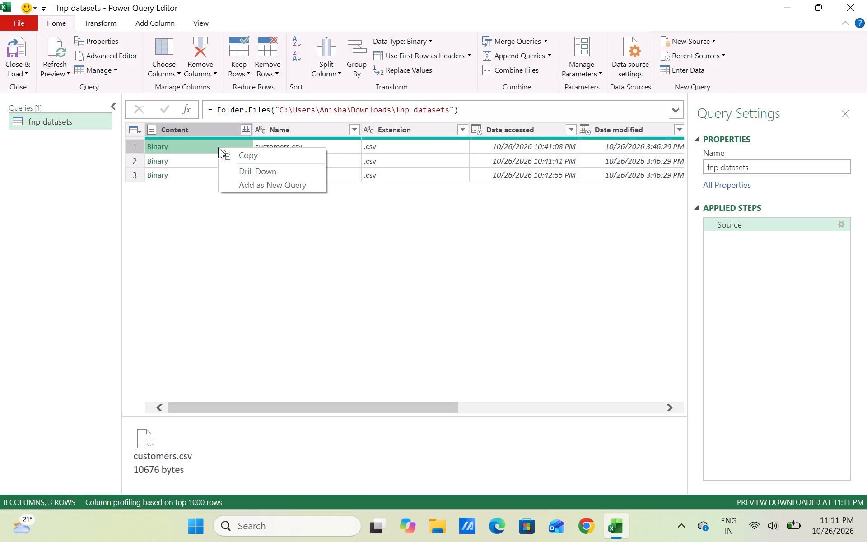
click(248, 179)
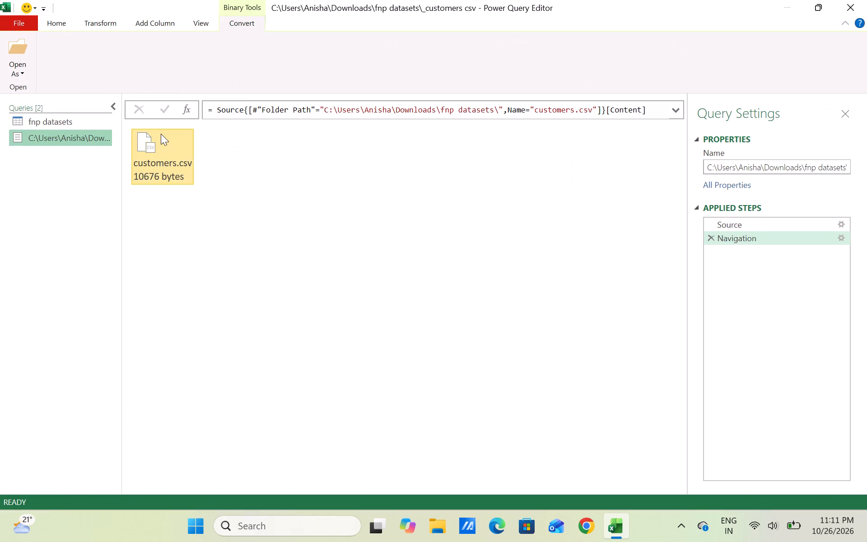
click(155, 135)
click(726, 165)
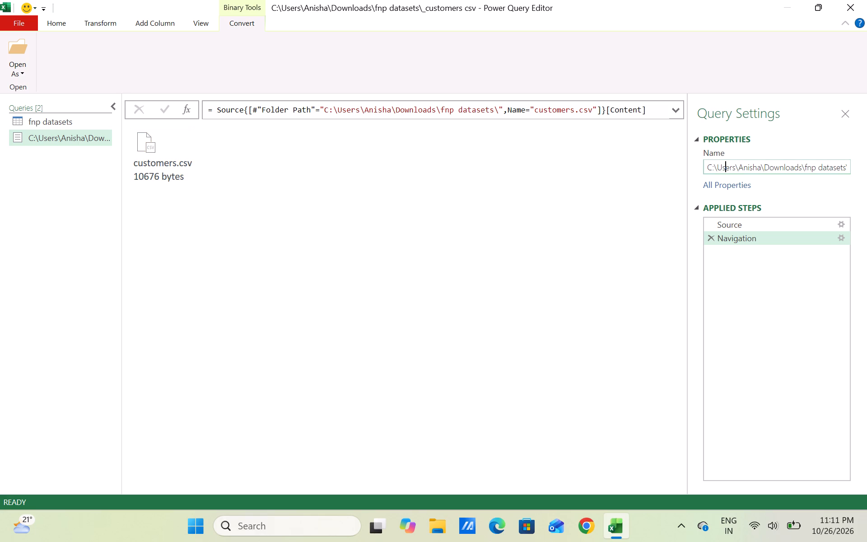
key(ctrl+a)
key(BackSpace)
text(customers)
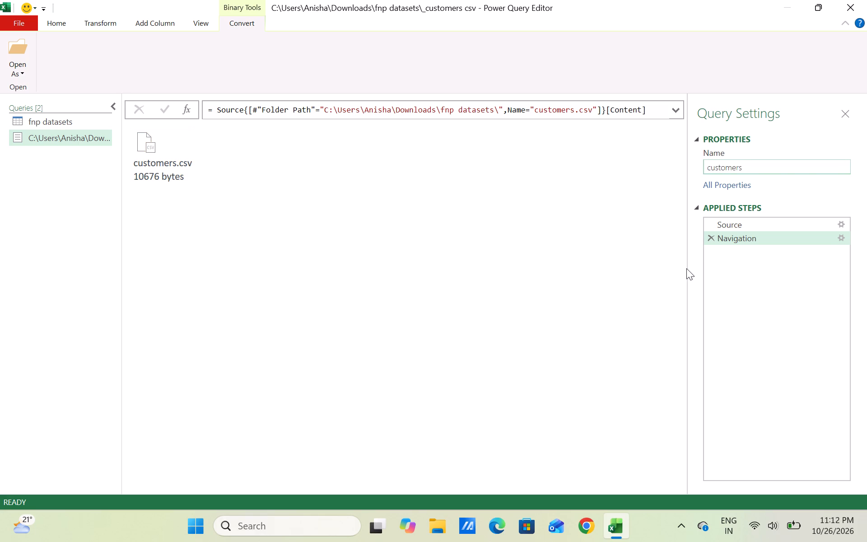
key(backslash)
key(BackSpace)
key(Return)
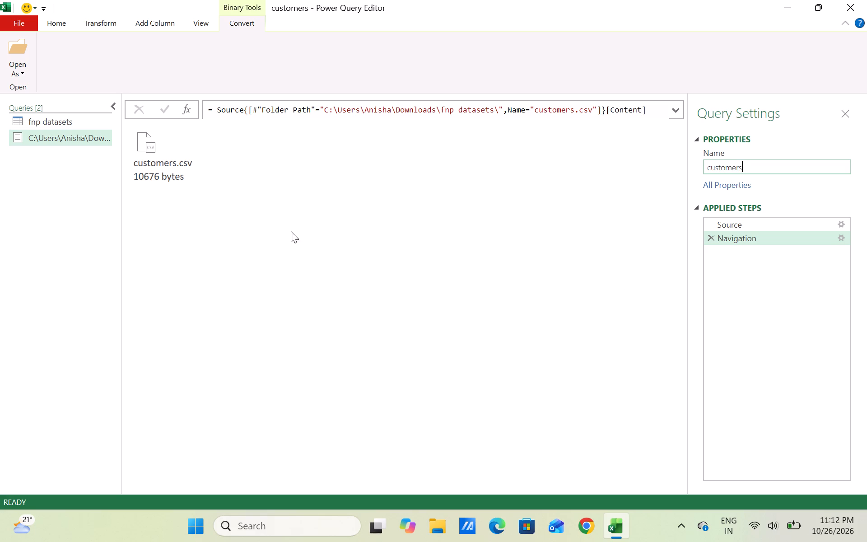
Add the orders.csv binary from the fnp datasets query as a new query and name it orders.
click(79, 121)
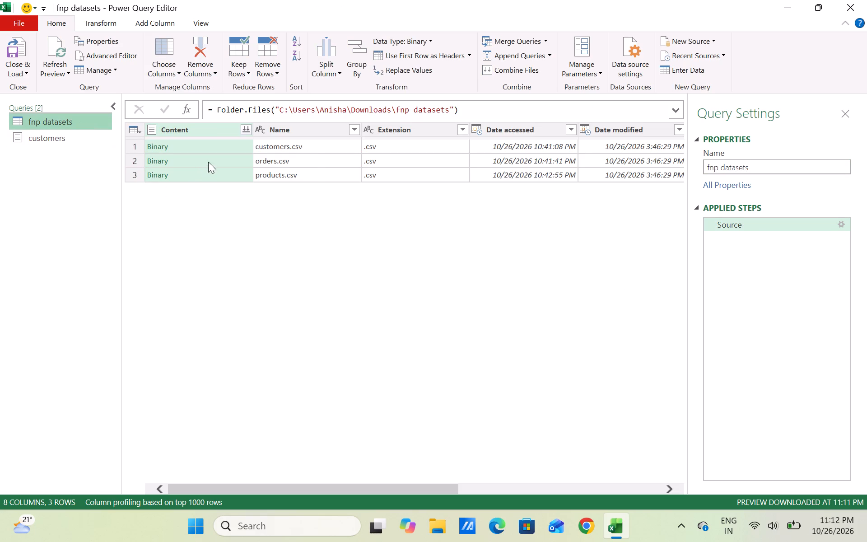
right_click(208, 162)
click(251, 198)
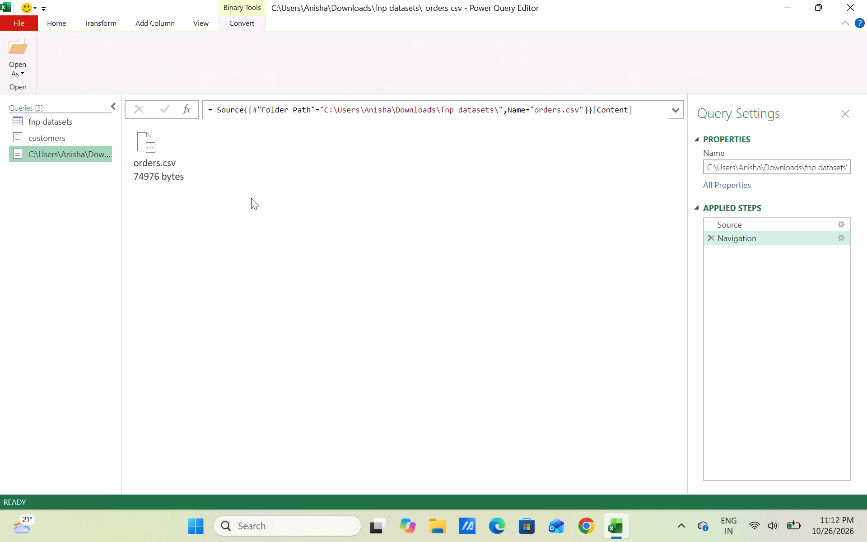
click(167, 160)
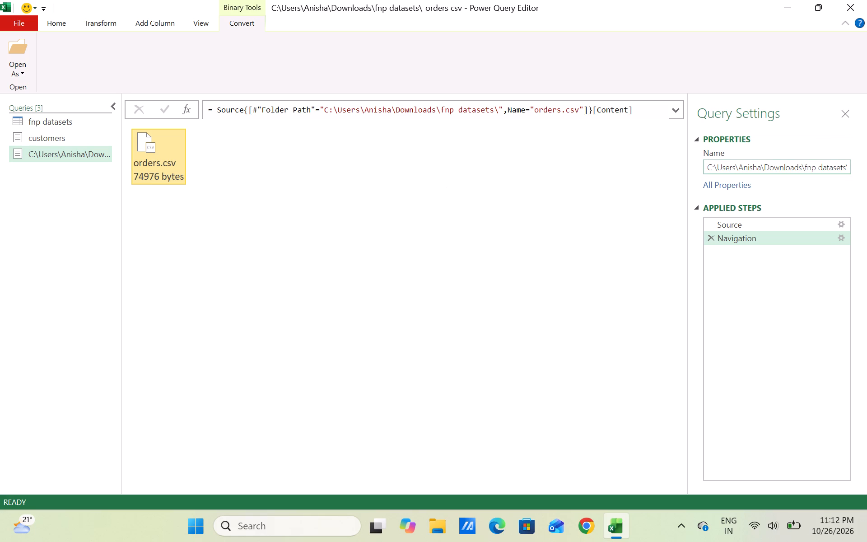
click(794, 164)
key(BackSpace)
key(ctrl+a)
key(BackSpace)
text(orders)
key(Return)
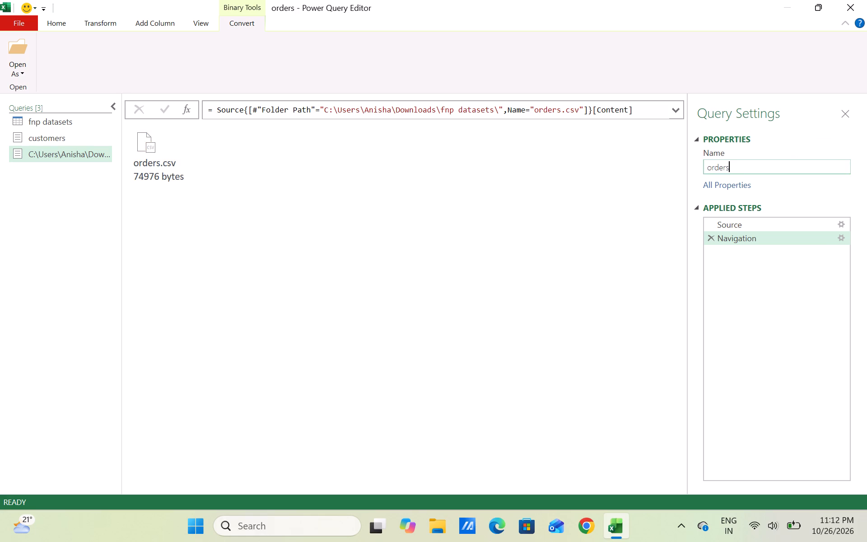
Add the products.csv binary from the fnp datasets query as a new query and name it products.
click(70, 129)
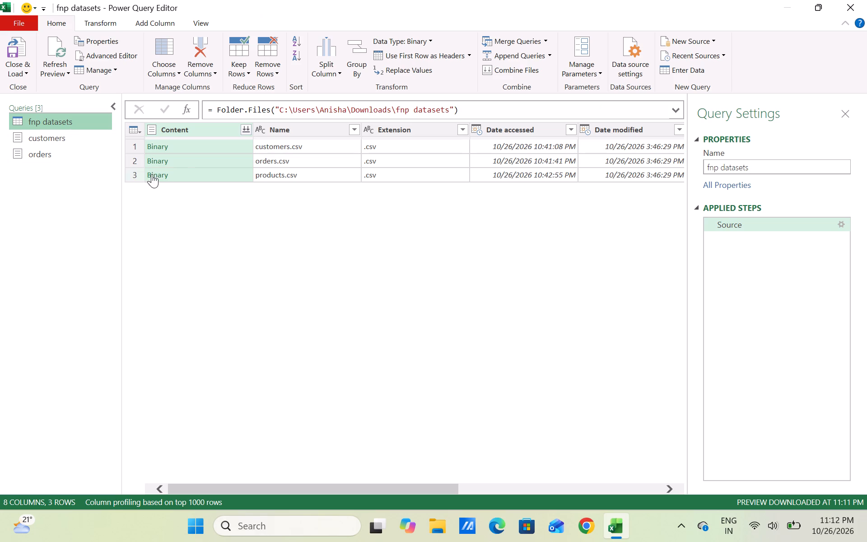
right_click(187, 171)
click(218, 209)
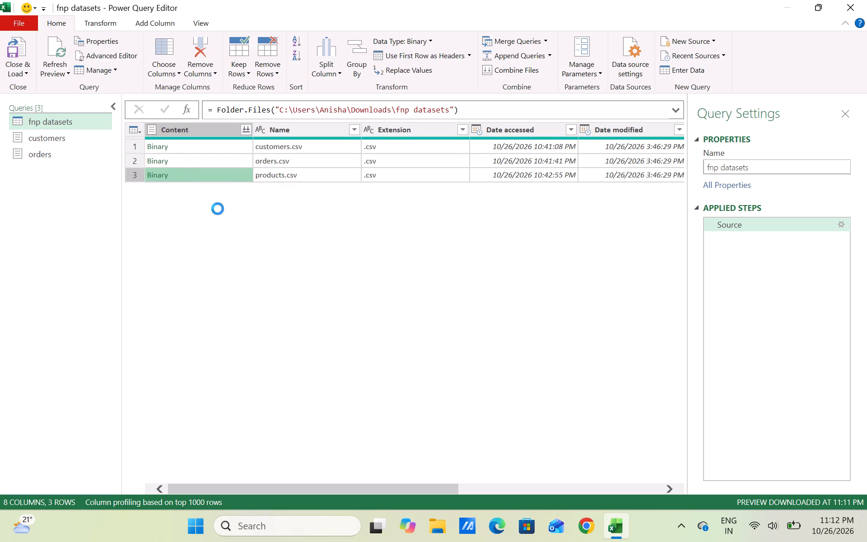
click(155, 162)
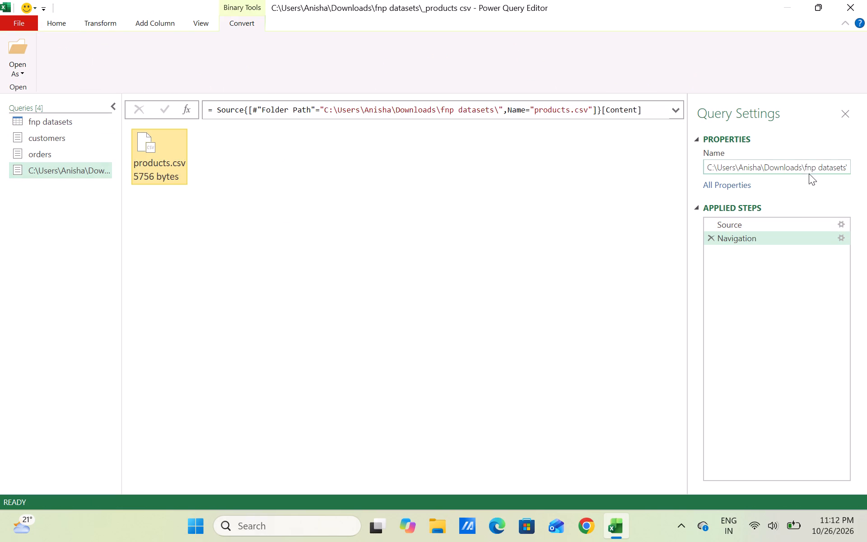
ctrl+click(808, 167)
key(BackSpace)
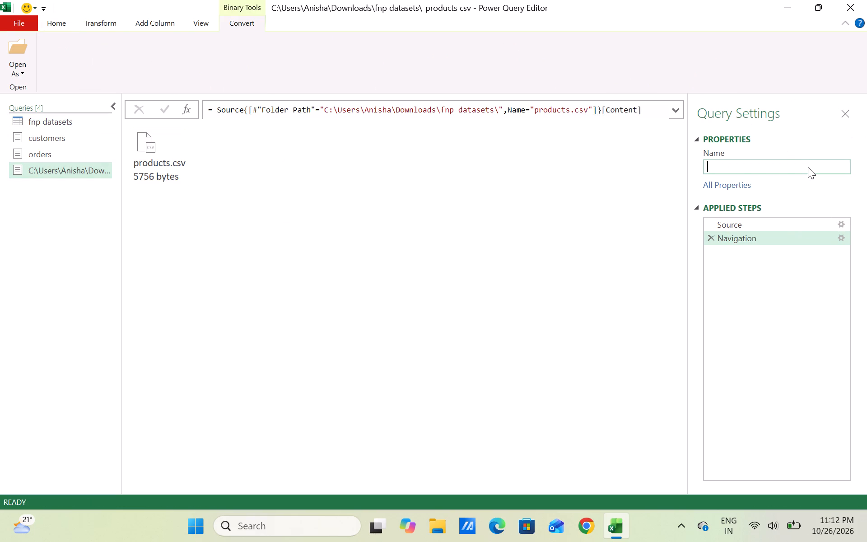
text(pr)
text(oducts)
key(Return)
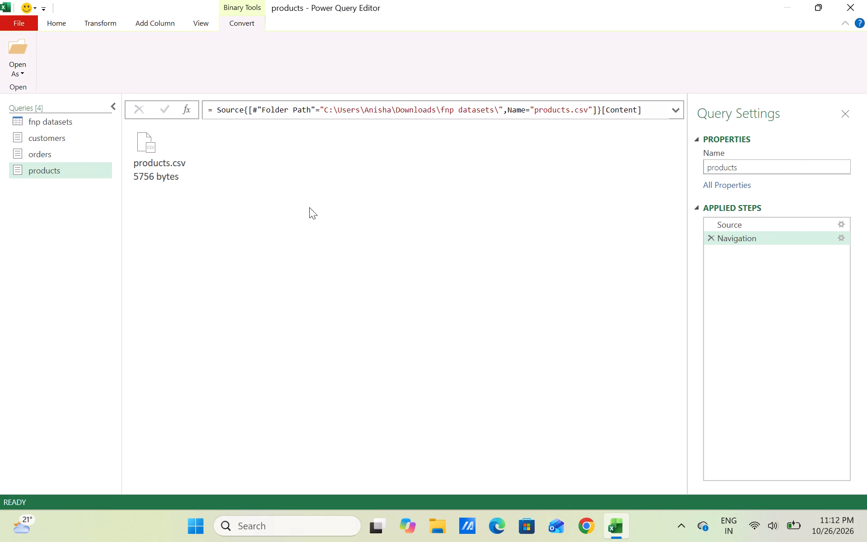
Expand the orders.csv file in the orders query into a data table.
click(65, 154)
double_click(65, 154)
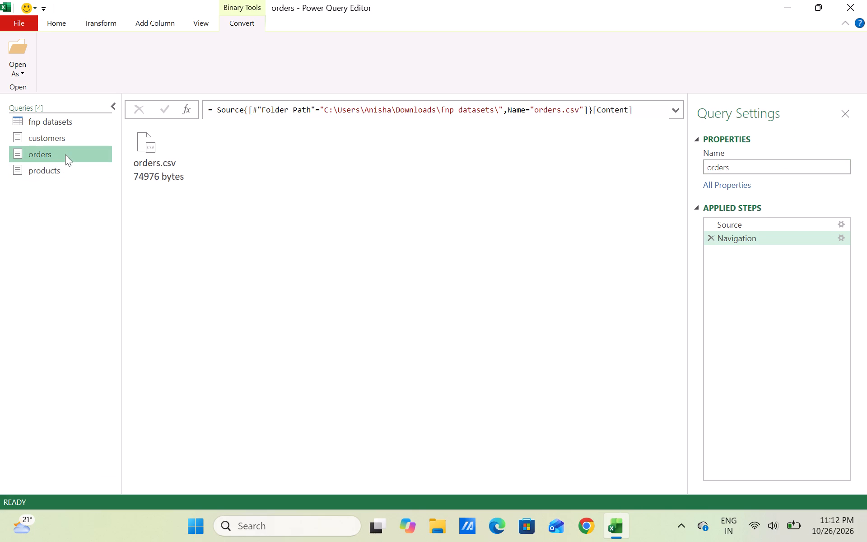
double_click(137, 169)
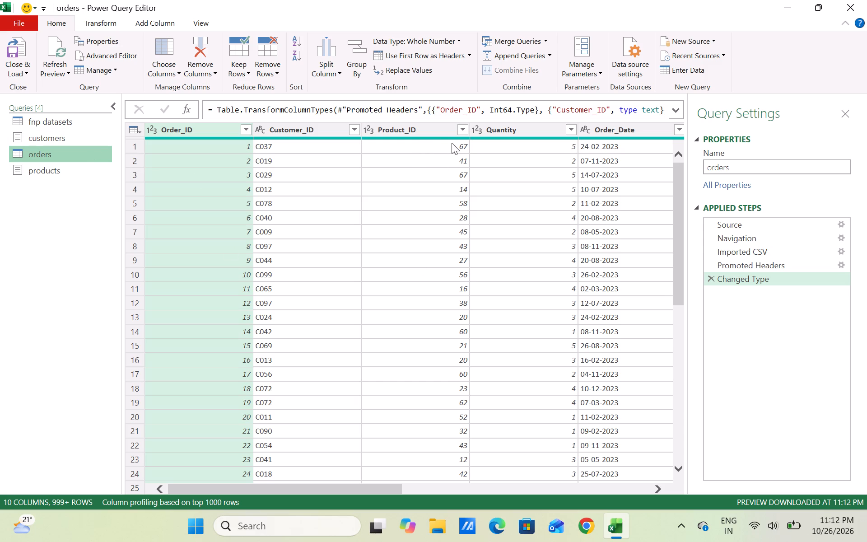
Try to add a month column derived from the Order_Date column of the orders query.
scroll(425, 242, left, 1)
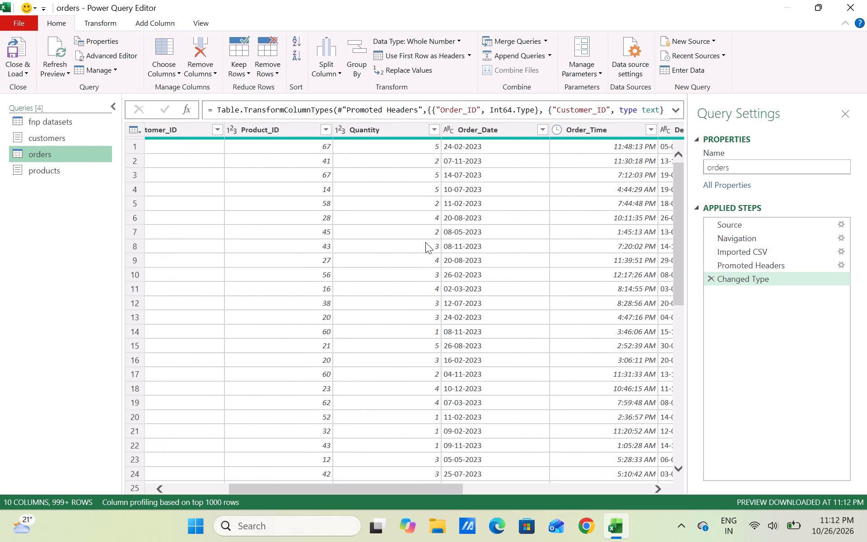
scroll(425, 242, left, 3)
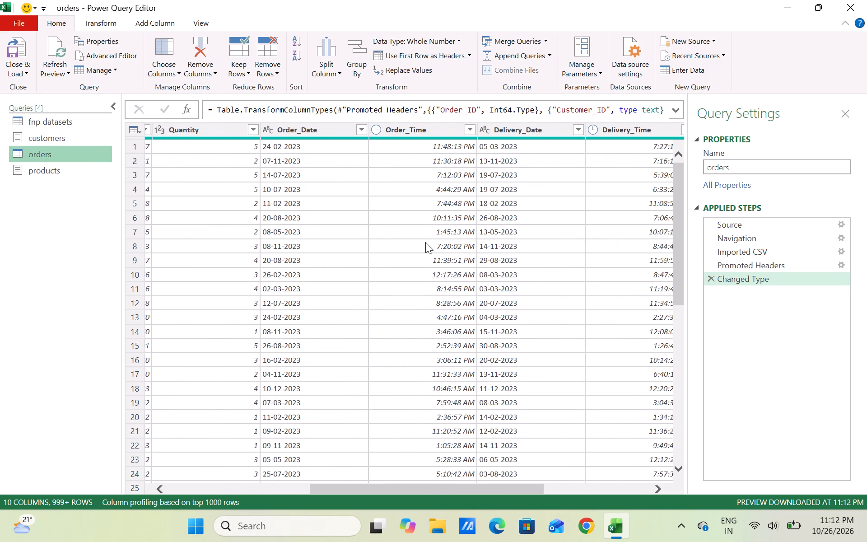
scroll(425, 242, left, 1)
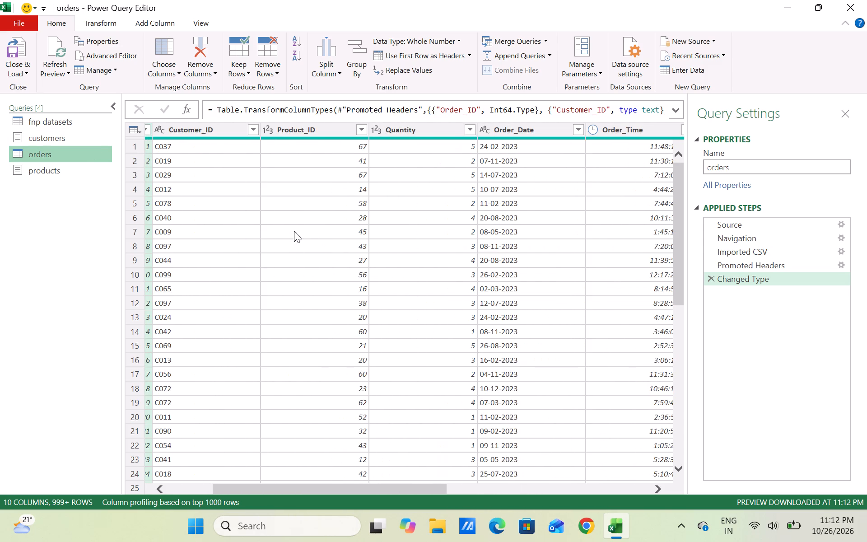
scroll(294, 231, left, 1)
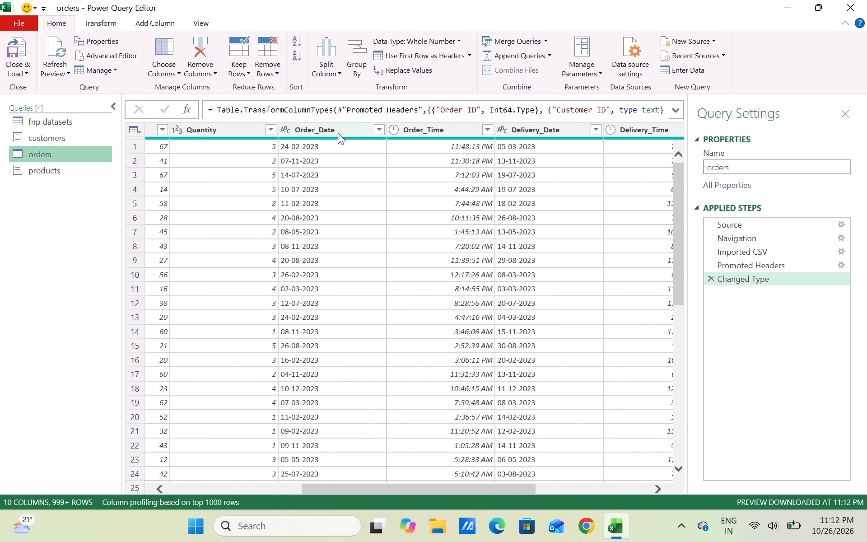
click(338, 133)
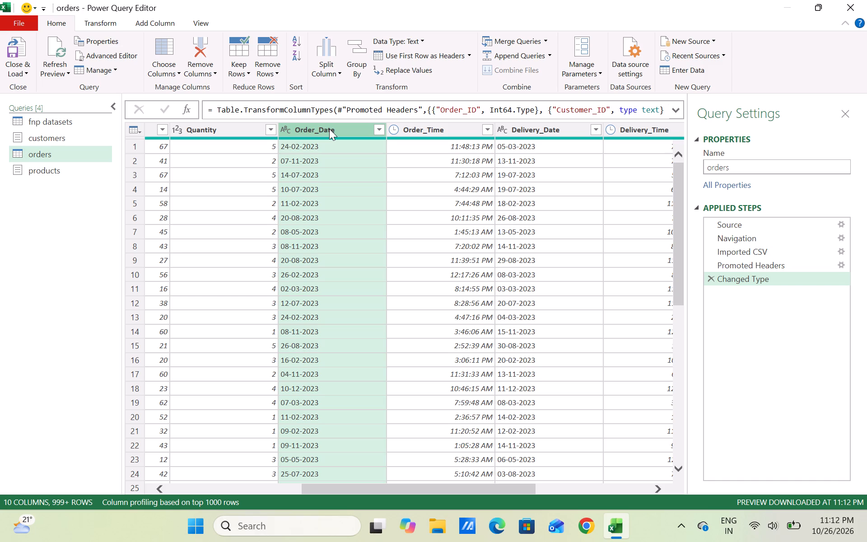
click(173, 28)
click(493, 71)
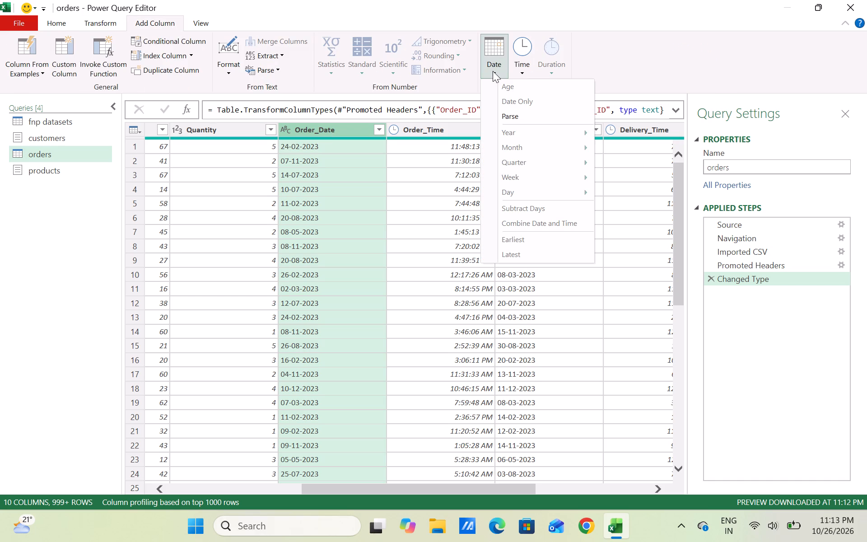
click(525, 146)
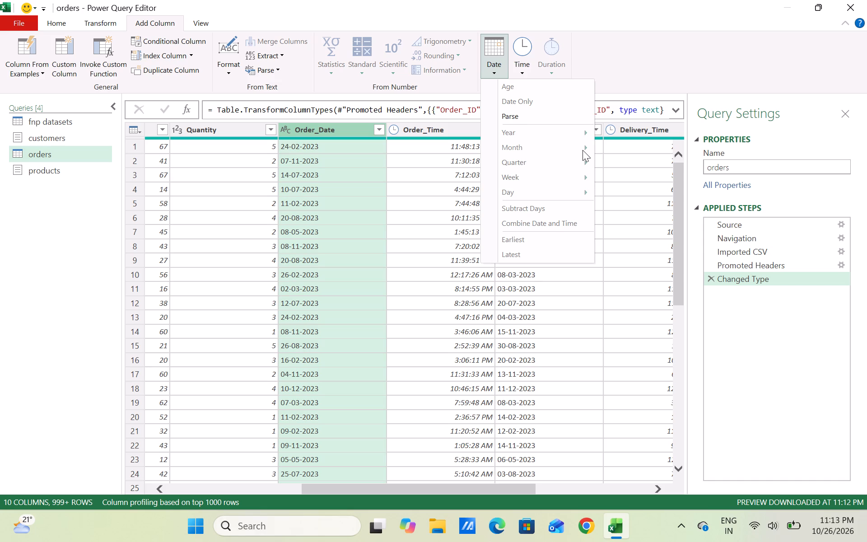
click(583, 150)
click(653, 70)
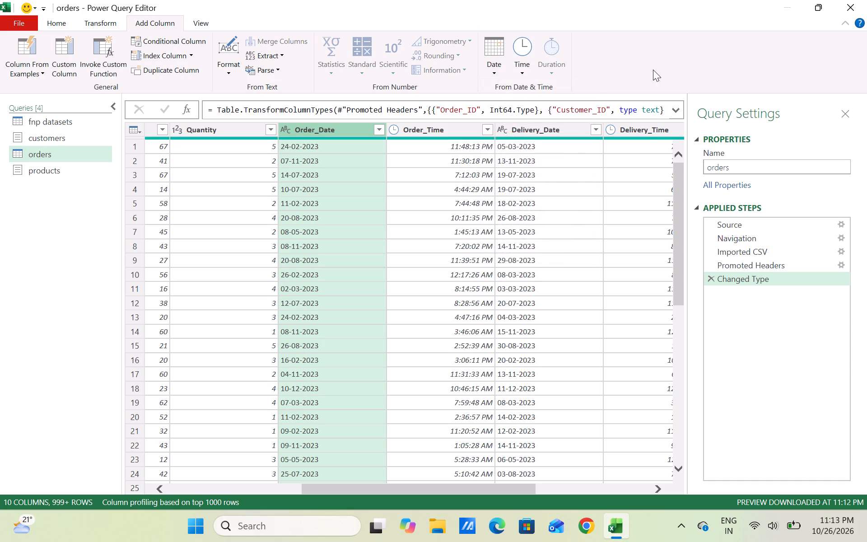
Change the Order_Date column of the orders query to the Date type using the English (United Kingdom) locale.
scroll(632, 78, left, 2)
scroll(536, 204, left, 3)
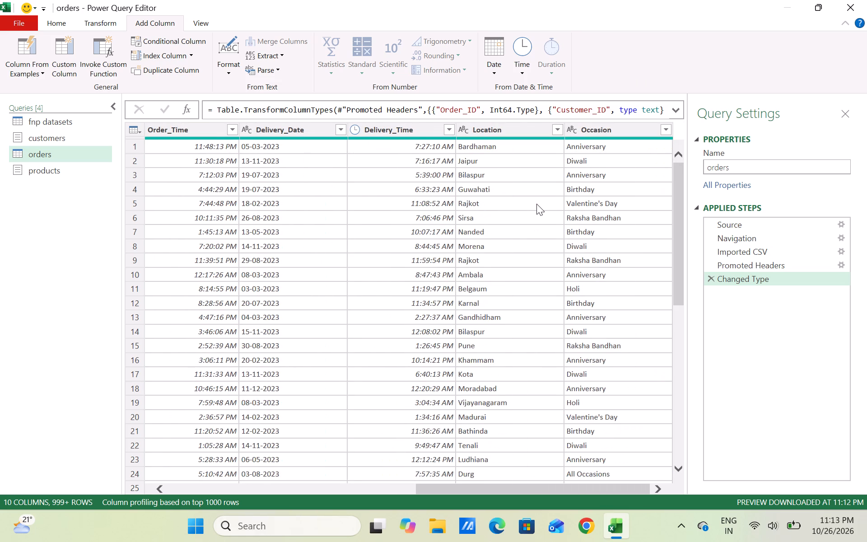
scroll(536, 204, left, 1)
scroll(536, 204, right, 2)
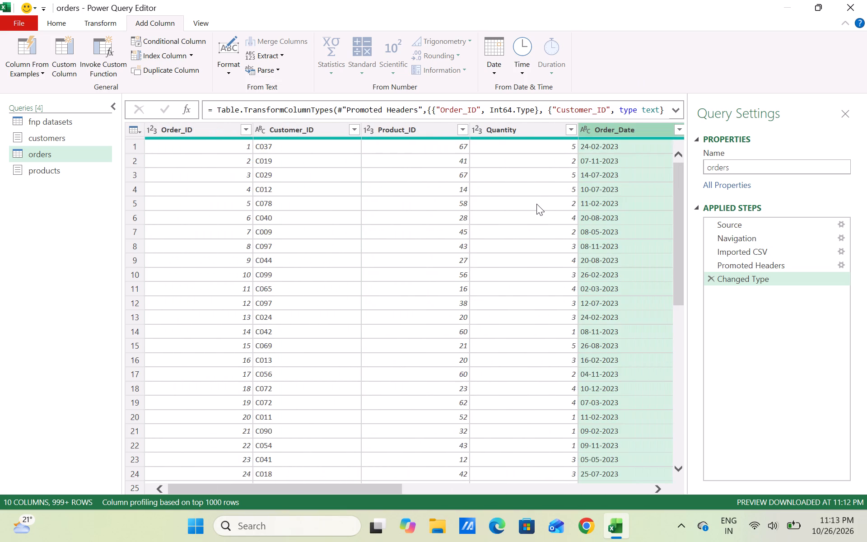
scroll(536, 204, right, 1)
scroll(555, 191, left, 1)
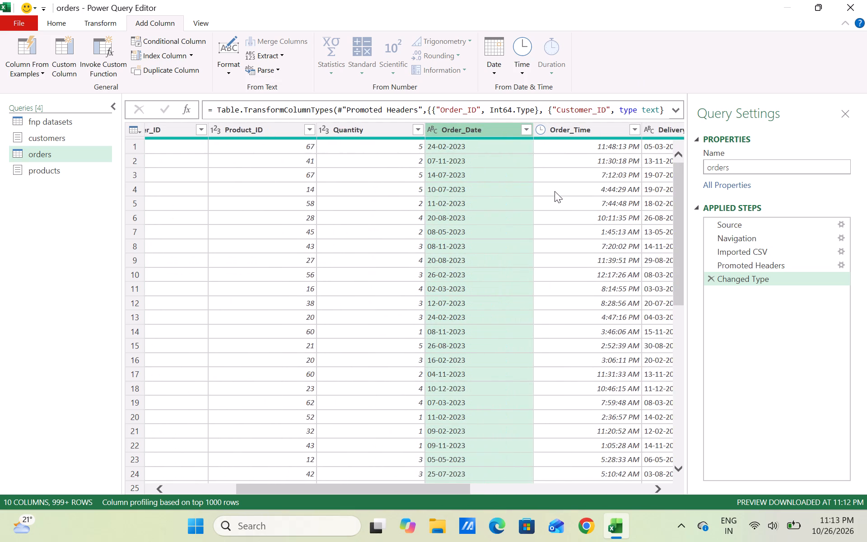
scroll(555, 191, left, 1)
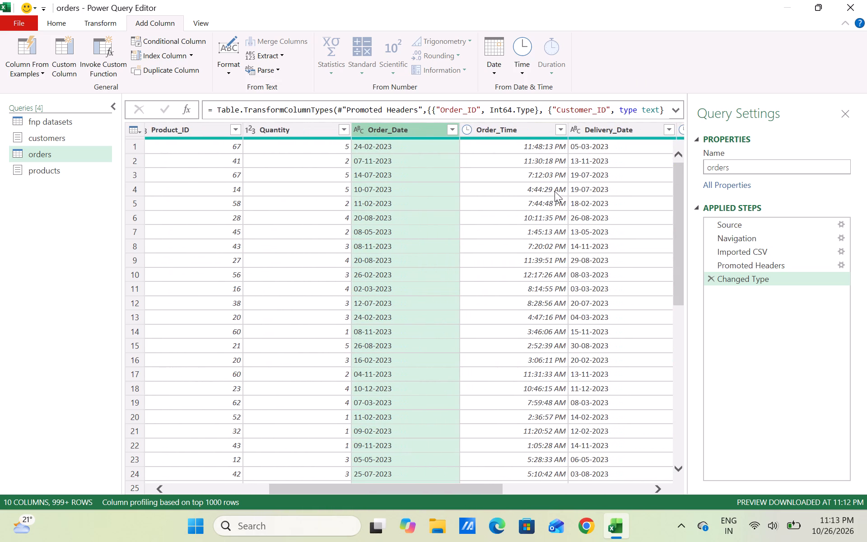
right_click(401, 124)
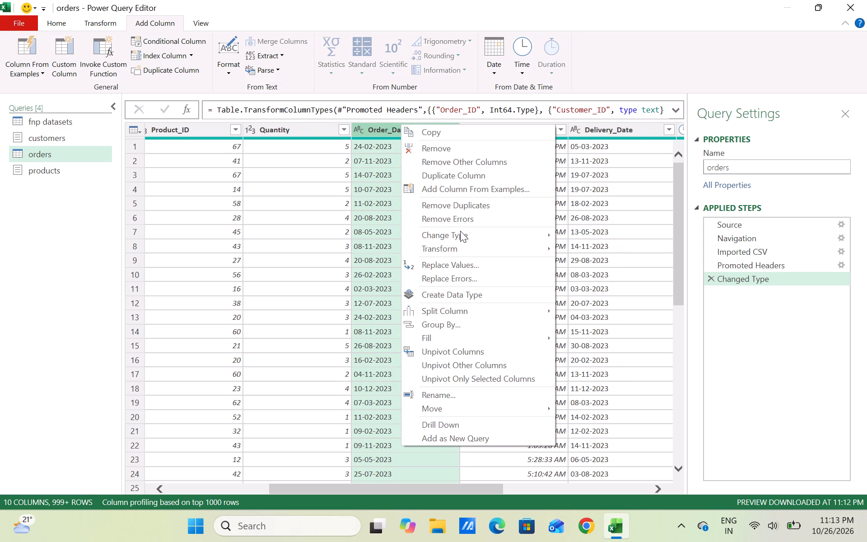
click(599, 410)
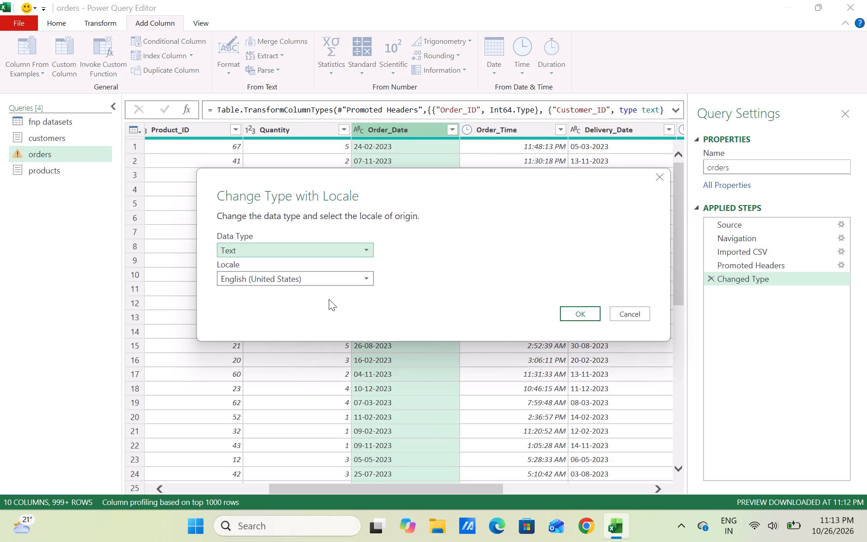
click(284, 244)
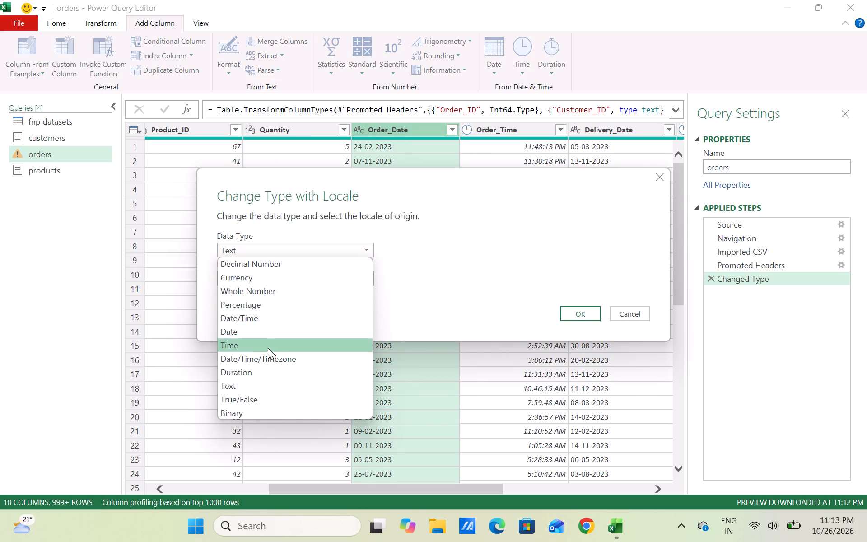
click(275, 334)
click(313, 282)
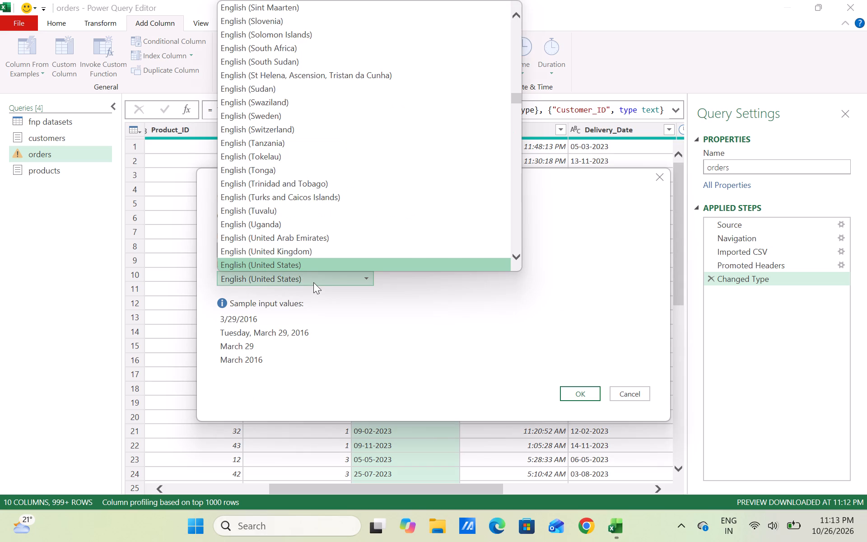
click(315, 251)
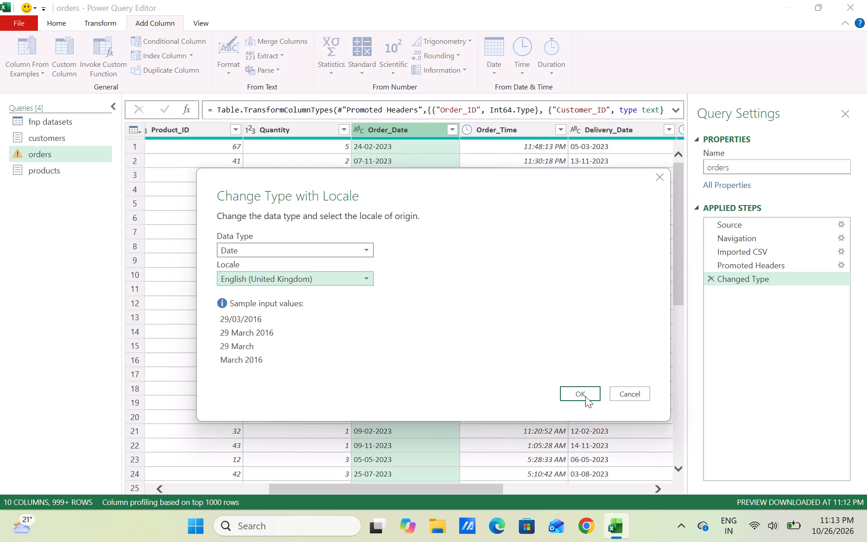
click(578, 395)
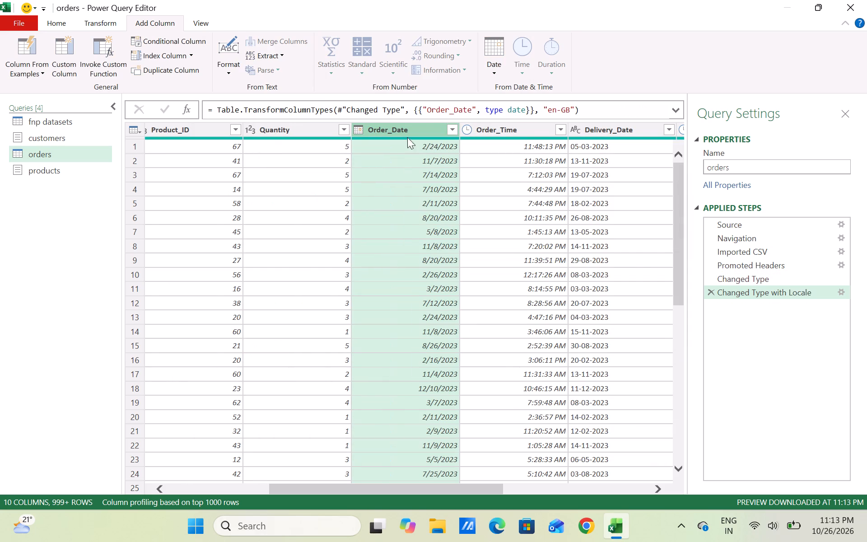
Change the Delivery_Date column of the orders query to the Date type using the English (United Kingdom) locale.
scroll(407, 233, left, 1)
click(519, 131)
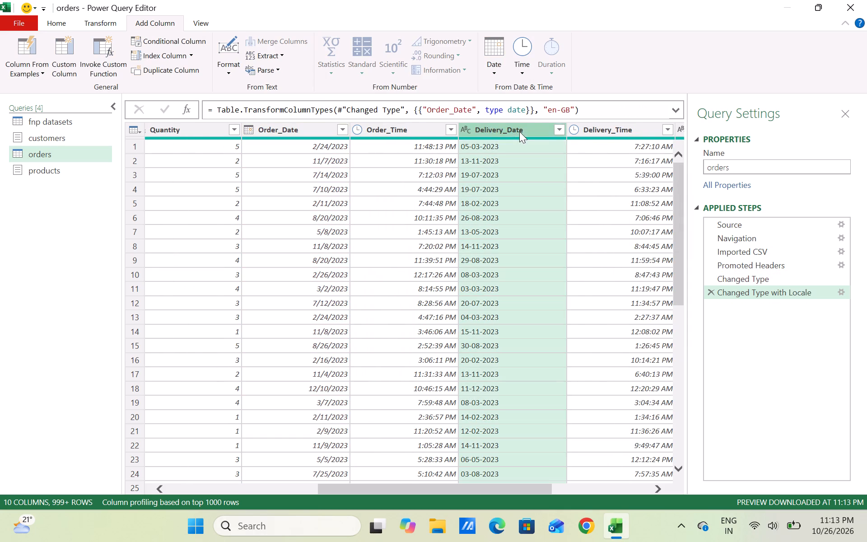
right_click(519, 131)
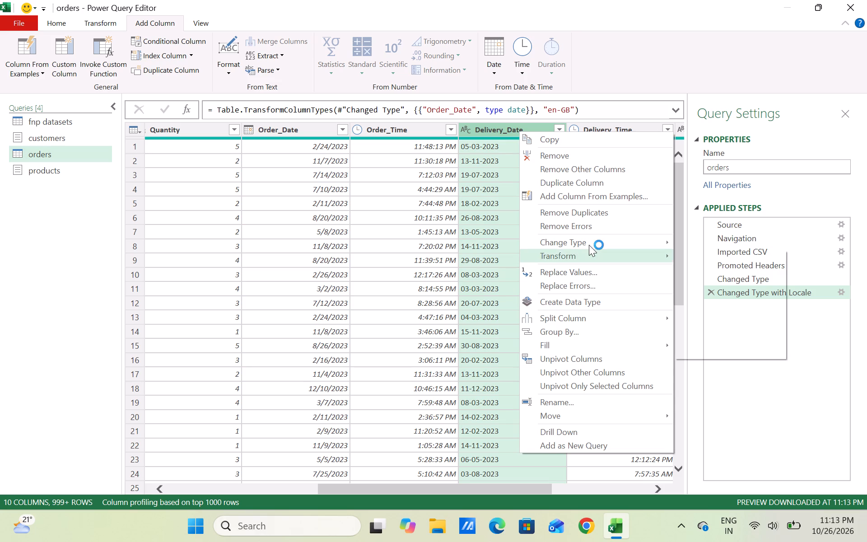
click(589, 245)
click(719, 416)
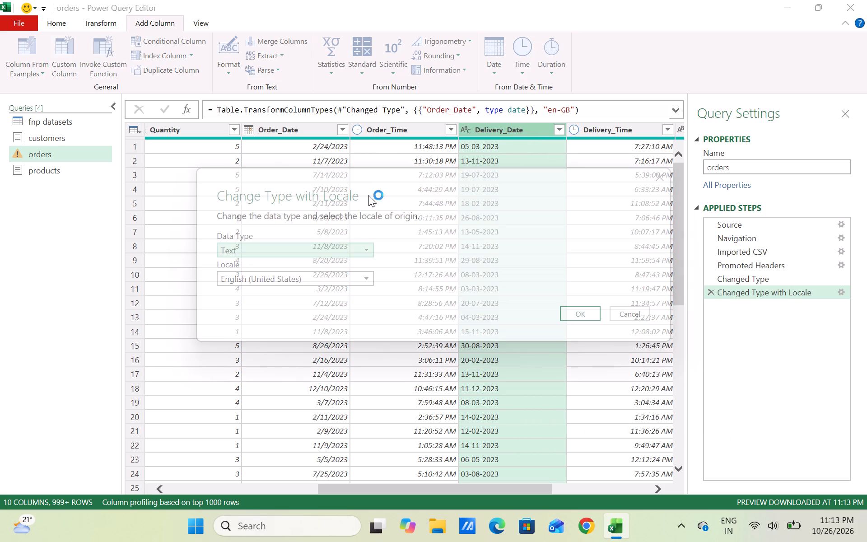
click(308, 245)
click(275, 332)
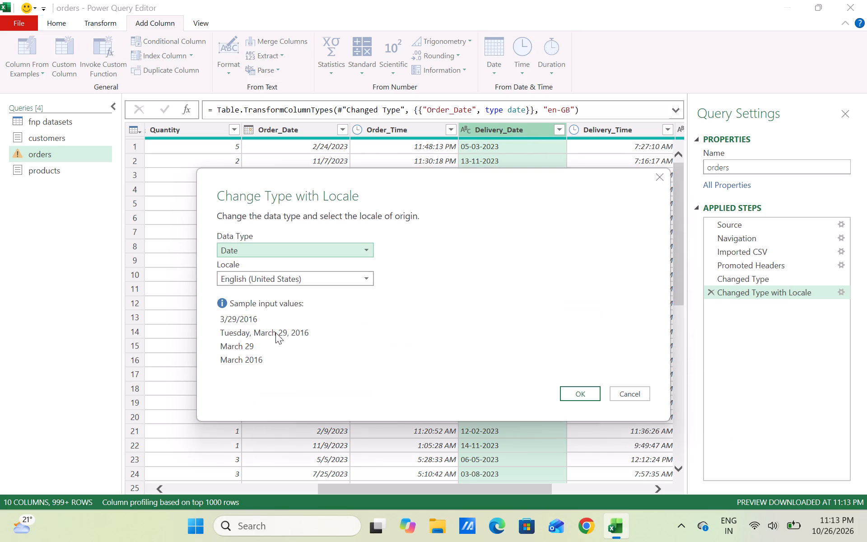
click(366, 280)
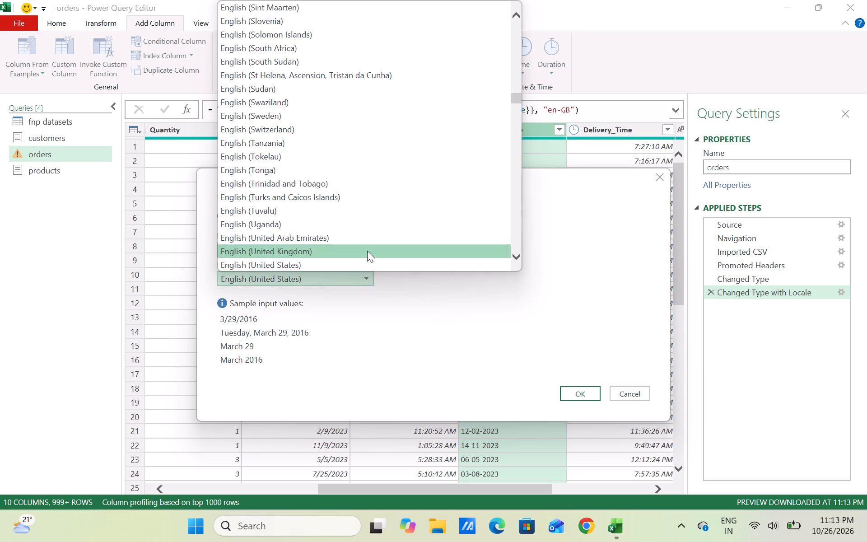
click(367, 251)
click(567, 394)
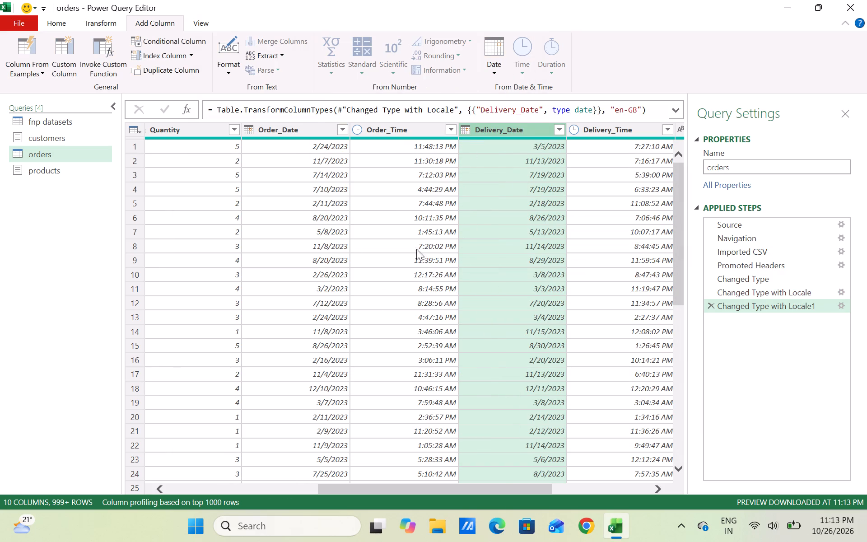
Add a column with the name of the month taken from the Order_Date column.
click(316, 135)
right_click(316, 135)
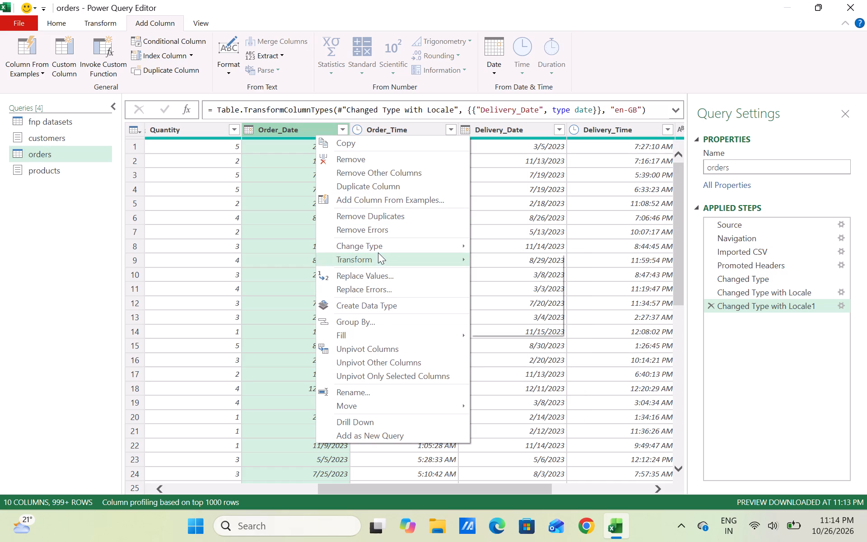
click(287, 199)
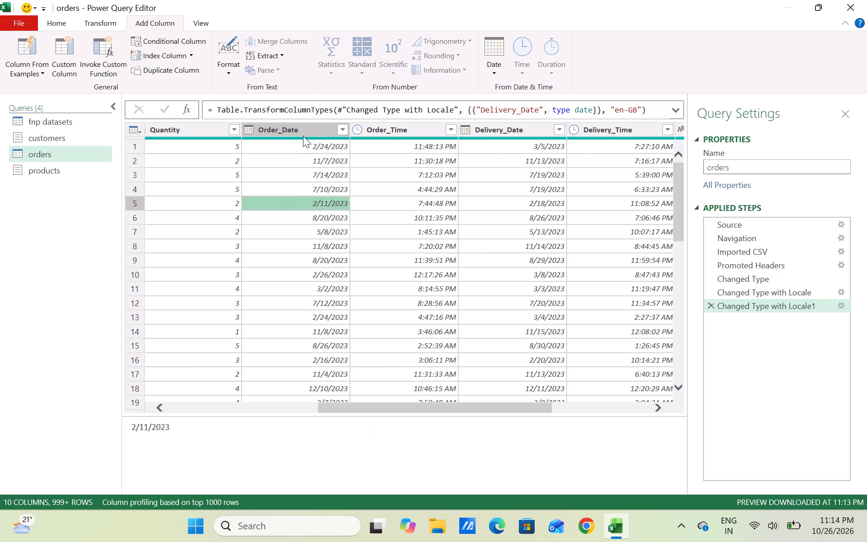
click(303, 130)
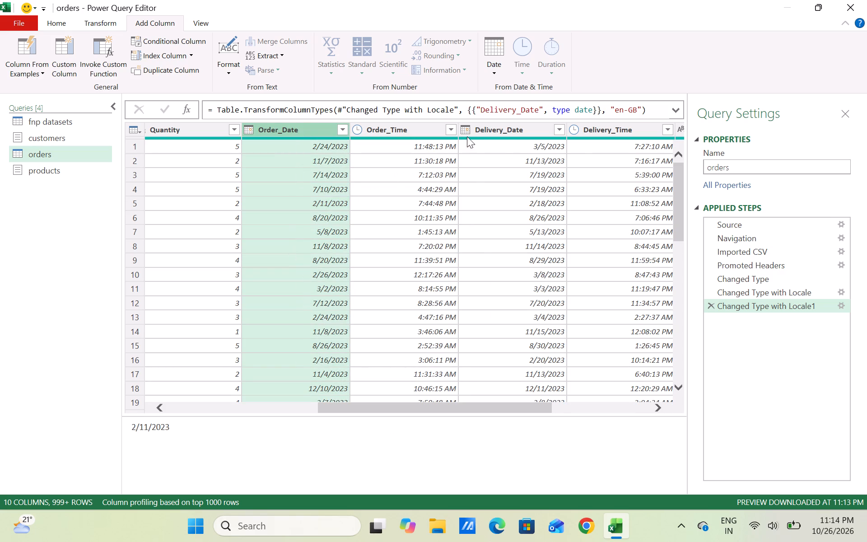
click(496, 73)
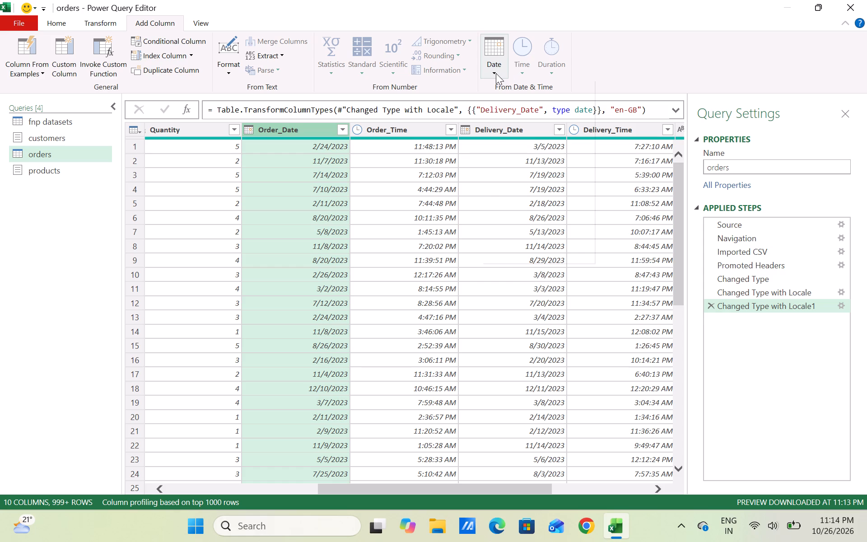
click(517, 150)
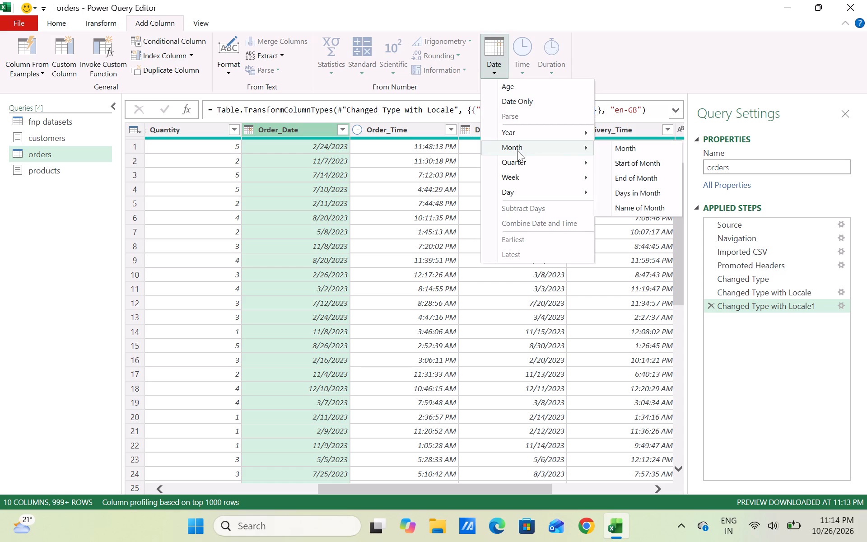
click(637, 204)
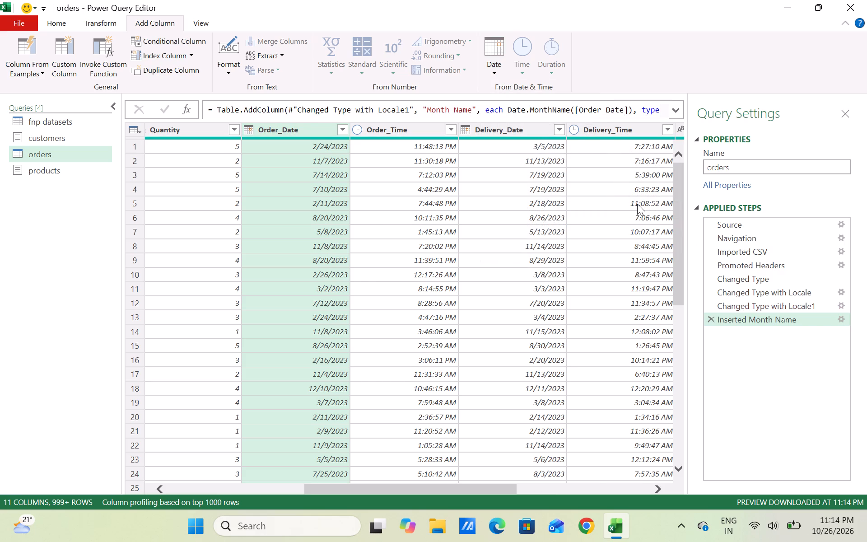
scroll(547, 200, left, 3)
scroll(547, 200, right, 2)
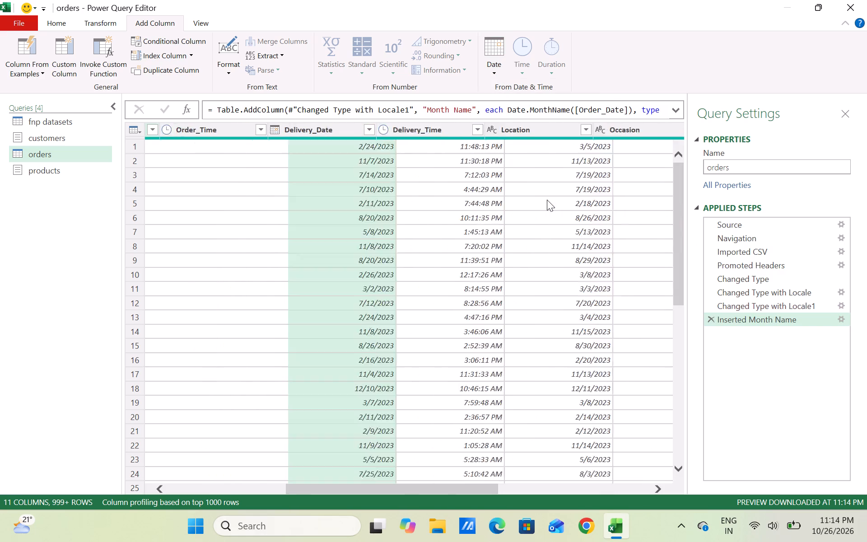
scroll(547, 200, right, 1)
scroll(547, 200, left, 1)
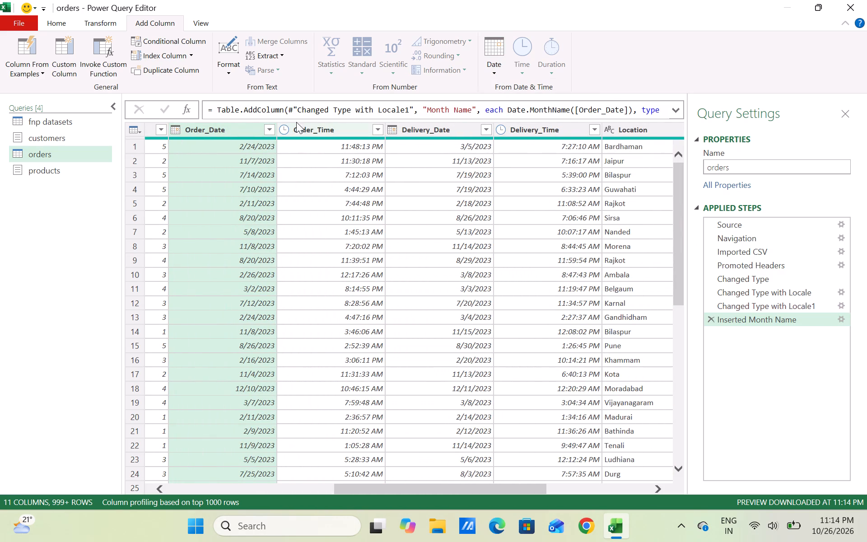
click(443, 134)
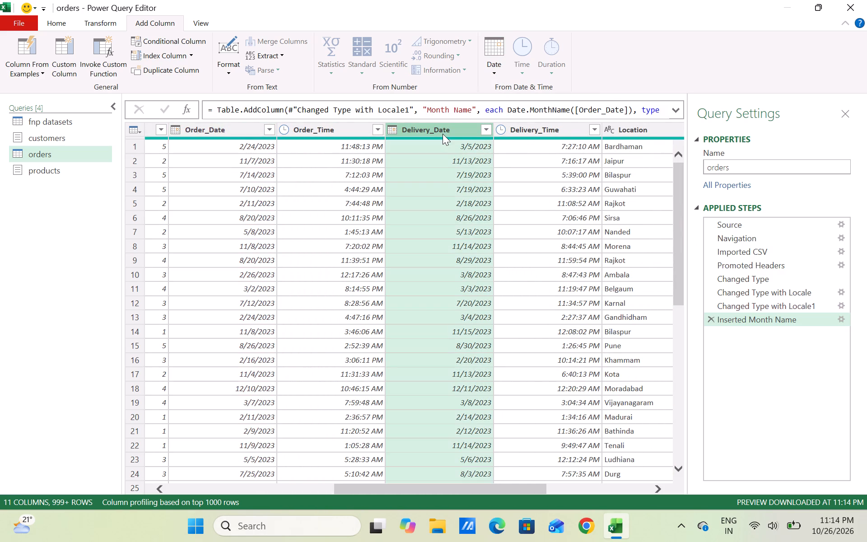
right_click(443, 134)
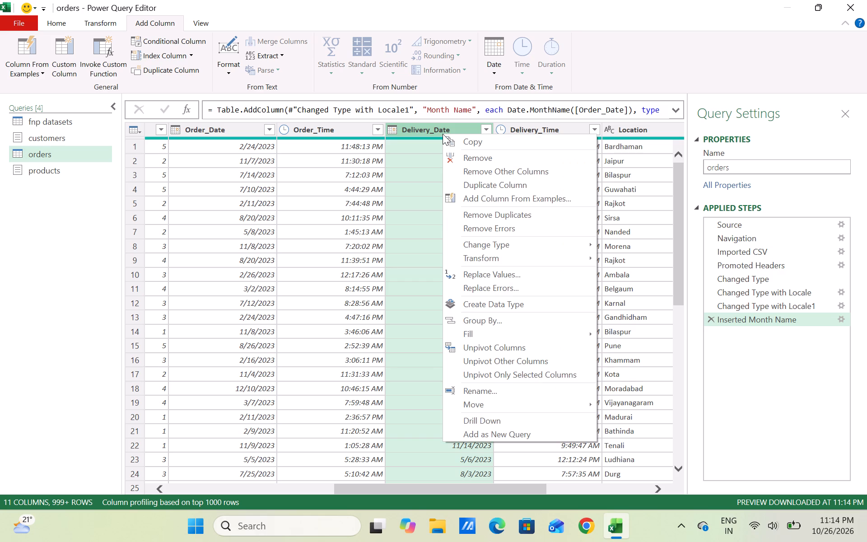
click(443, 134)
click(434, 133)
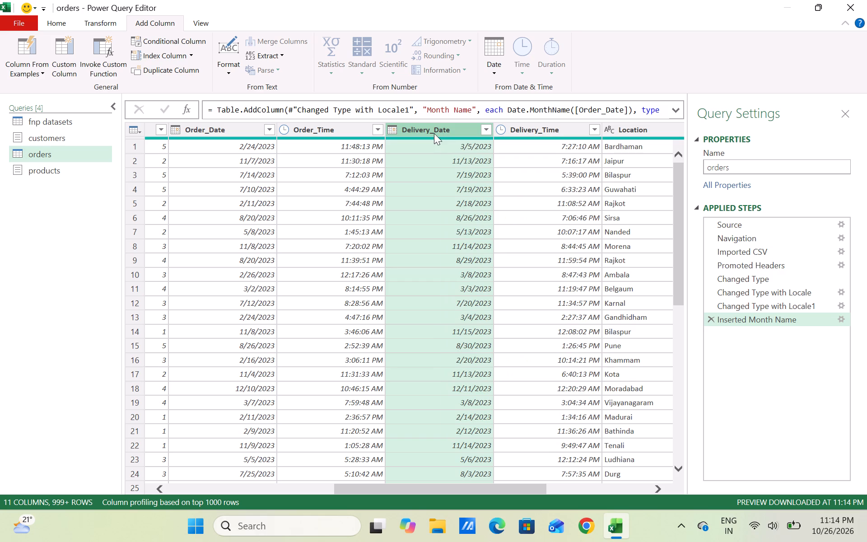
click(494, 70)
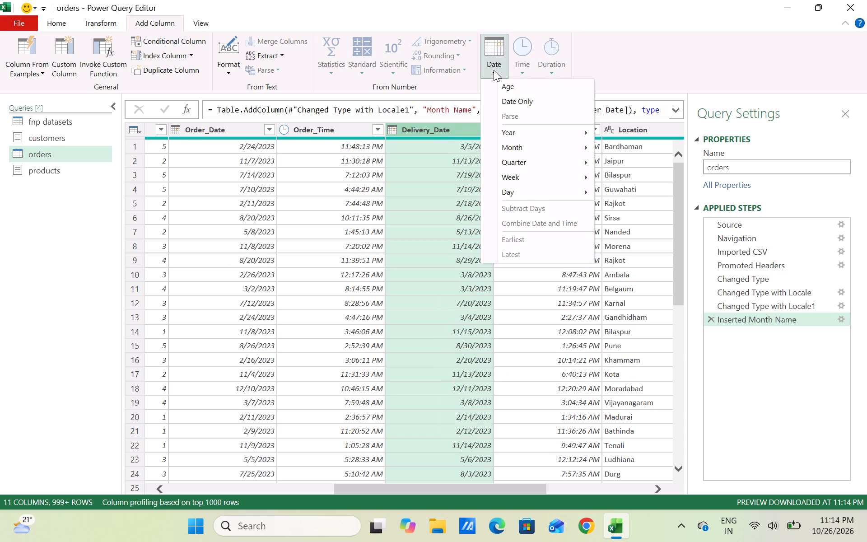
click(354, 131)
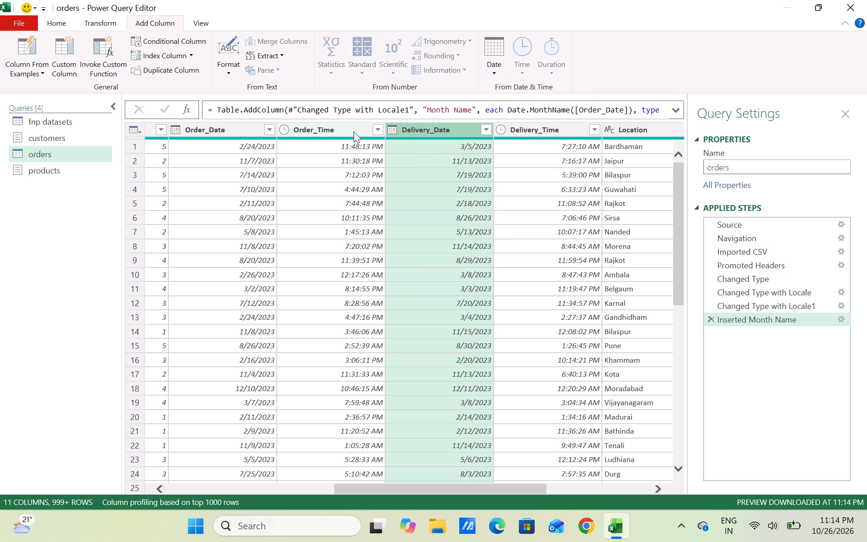
Add a column with the hour taken from the Order_Time column.
click(354, 131)
click(527, 64)
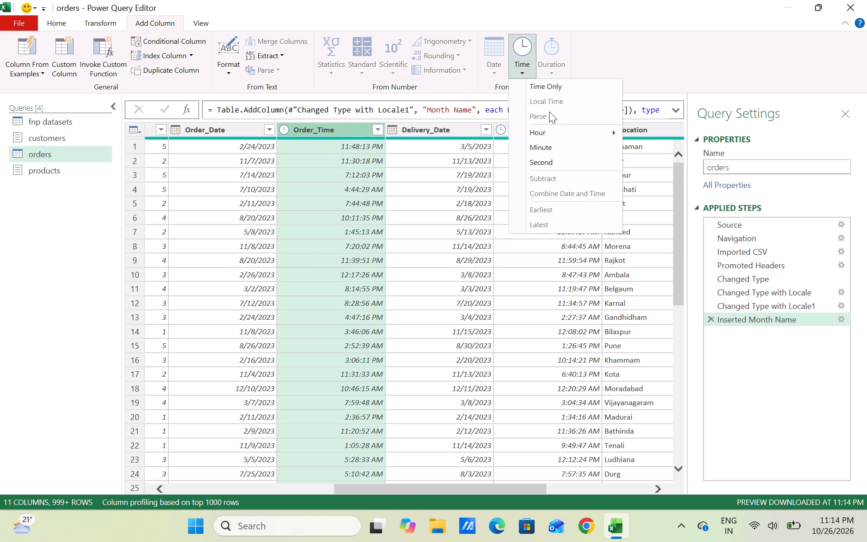
click(555, 131)
click(645, 137)
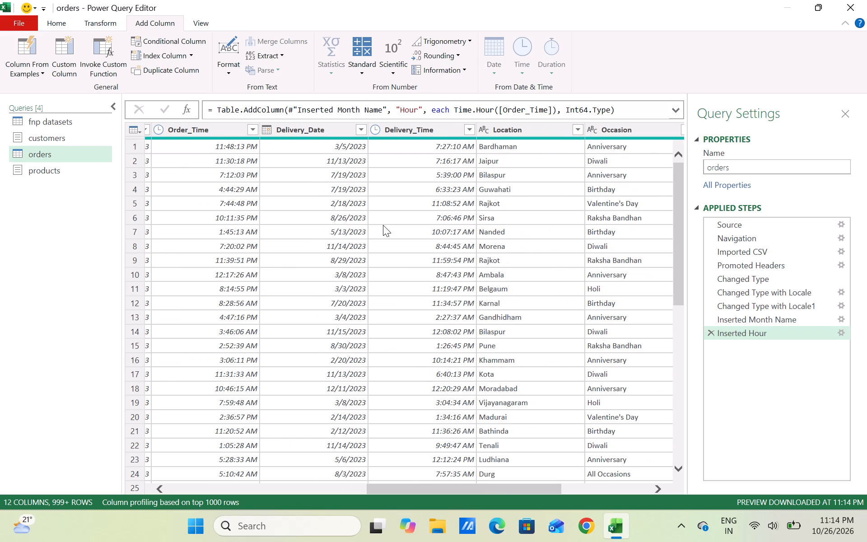
Start a custom column in the orders query and name it diff_order_delivery.
scroll(258, 191, right, 2)
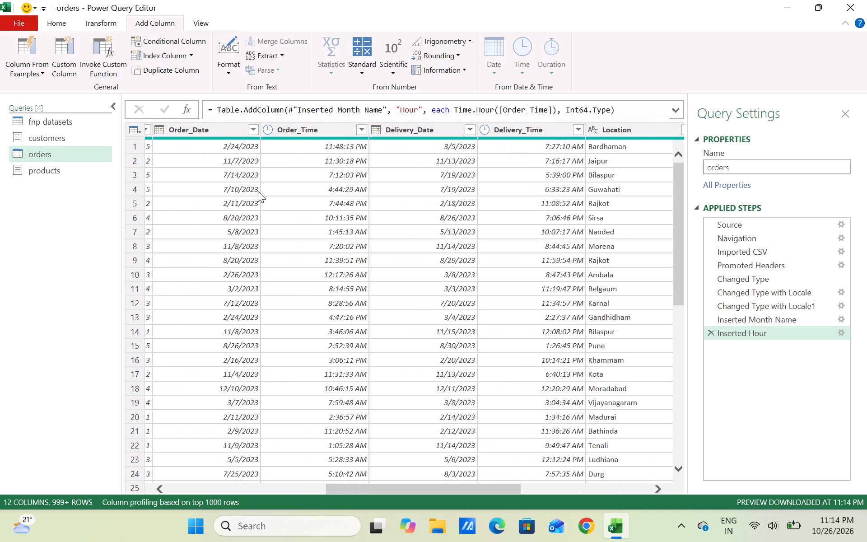
scroll(258, 191, right, 1)
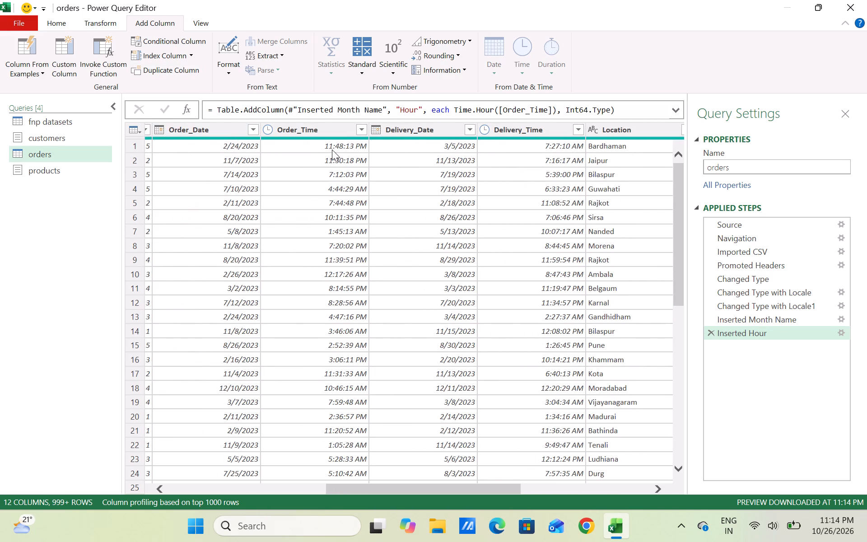
click(203, 127)
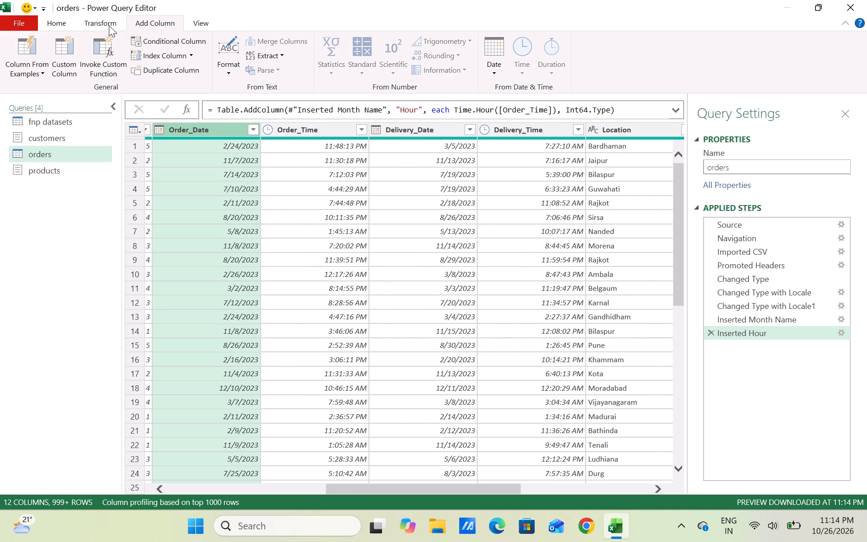
click(66, 64)
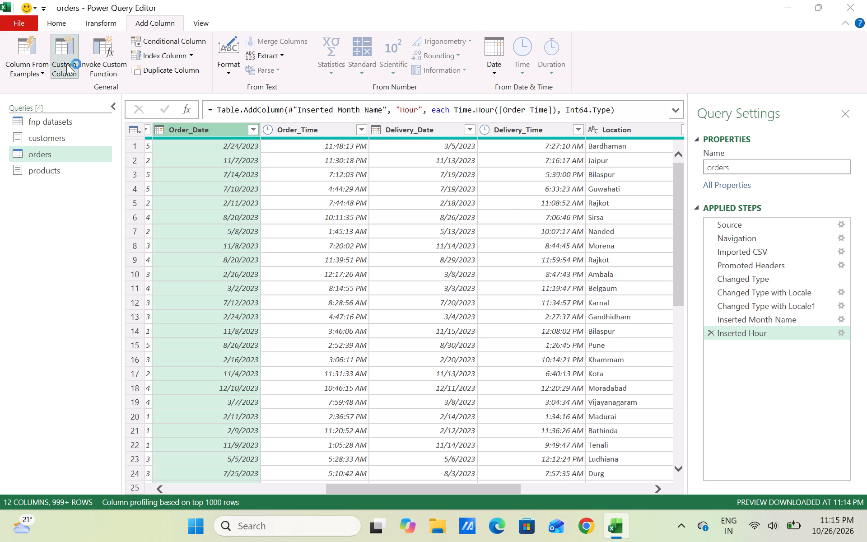
drag(290, 188, 191, 190)
key(BackSpace)
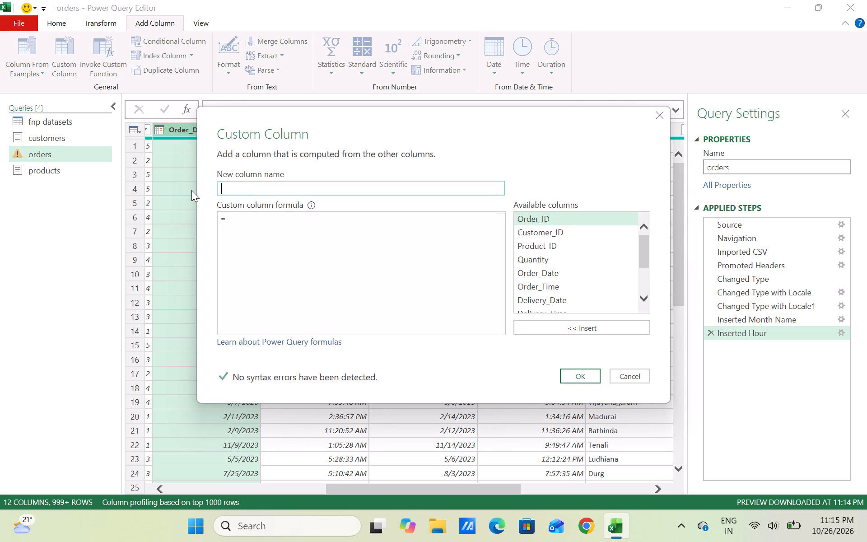
text(diff_orders)
key(shift+underscore)
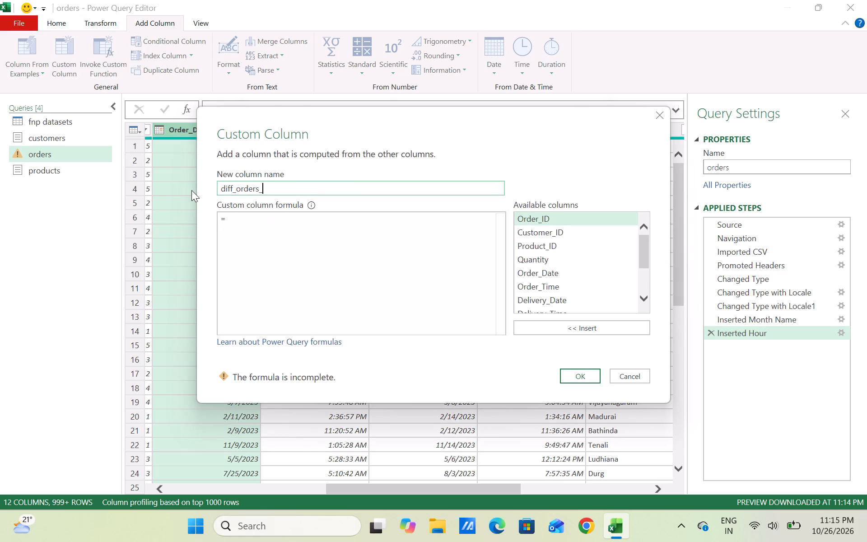
text(prodt)
key(BackSpace)
key(BackSpace)
key(BackSpace)
key(BackSpace)
key(BackSpace)
key(BackSpace)
key(BackSpace)
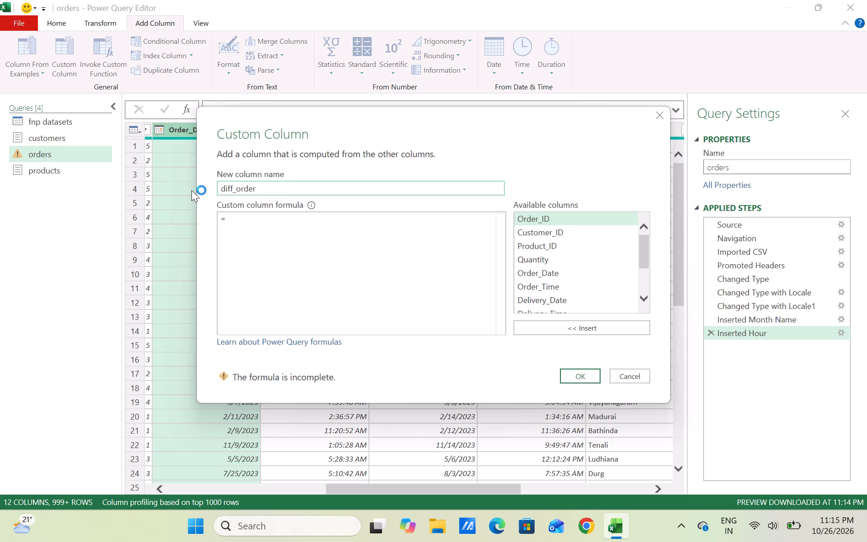
key(shift+underscore)
text(delivery)
Give the custom column the formula [Delivery_Date]-[Order_Date] and add it to the orders query.
click(252, 237)
double_click(542, 300)
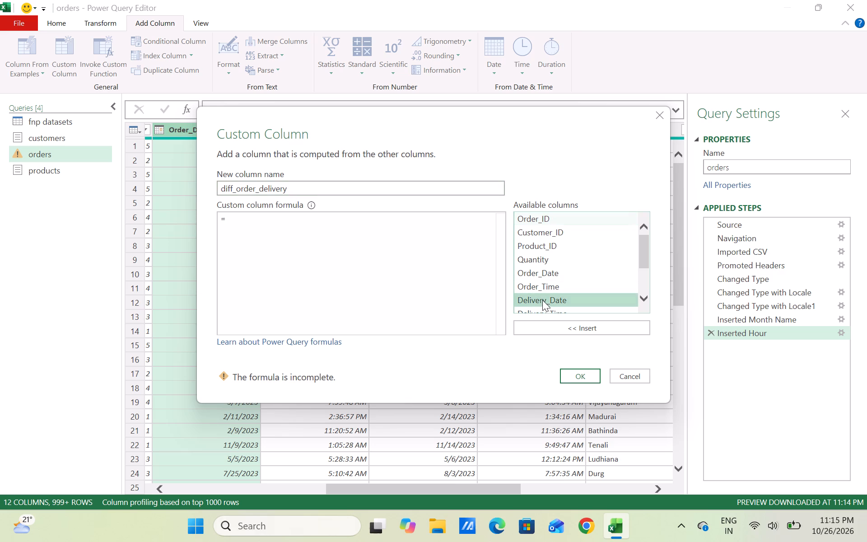
click(563, 270)
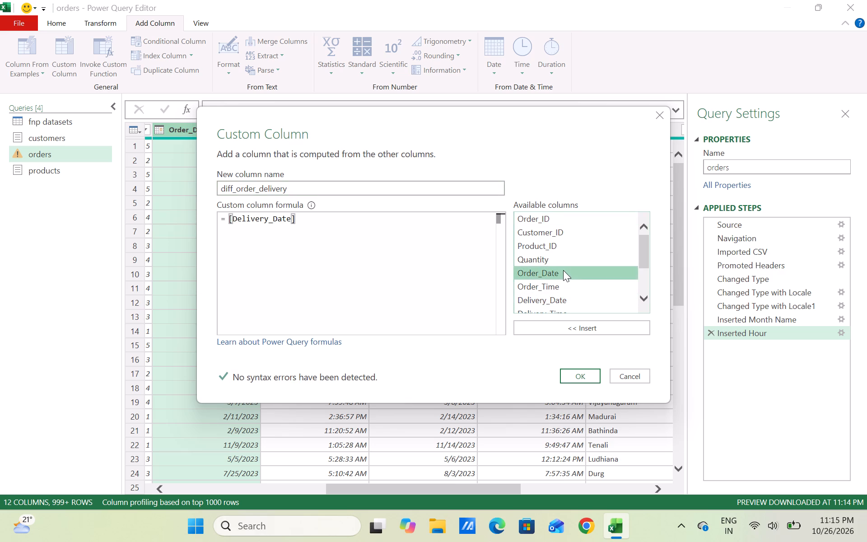
key(minus)
click(352, 226)
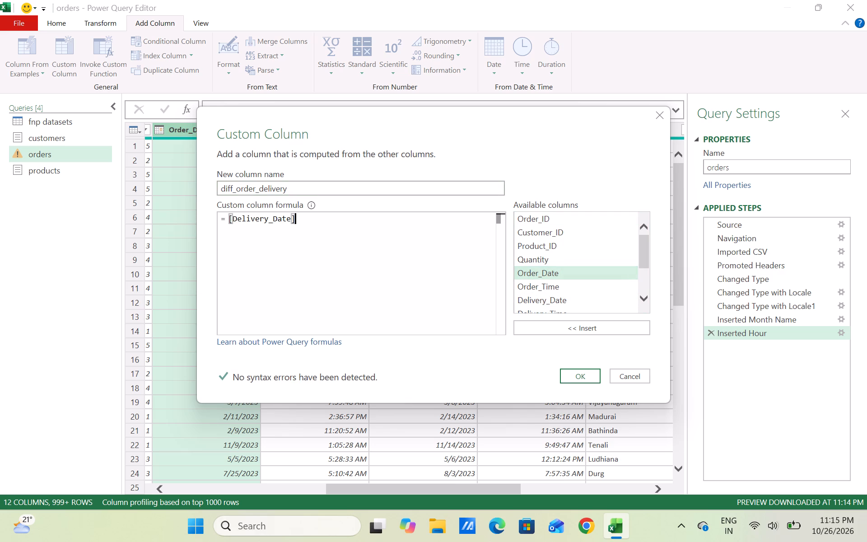
key(minus)
double_click(528, 269)
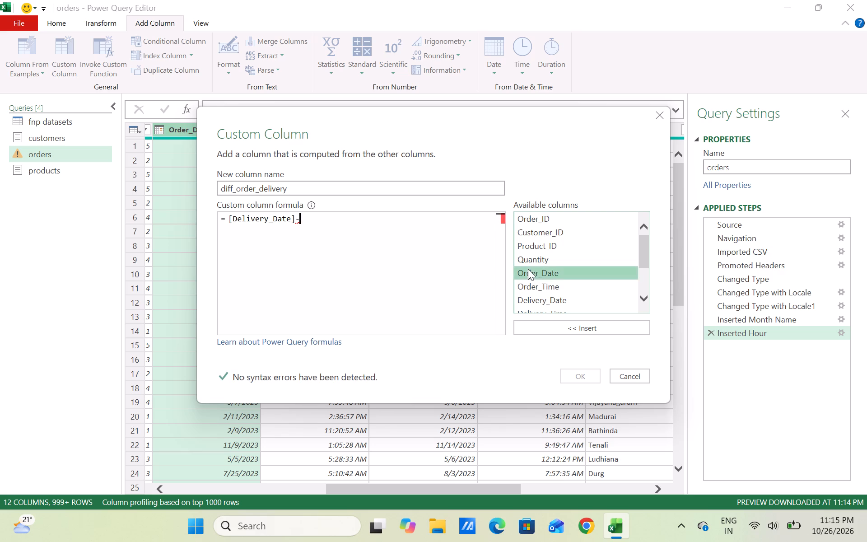
click(592, 374)
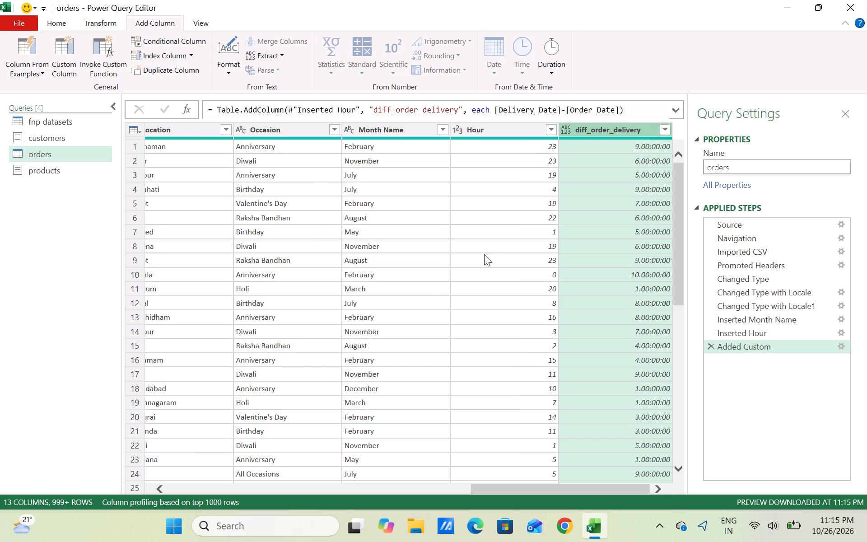
Look through the orders table's columns, from Order_ID to the new diff_order_delivery column.
scroll(415, 274, right, 2)
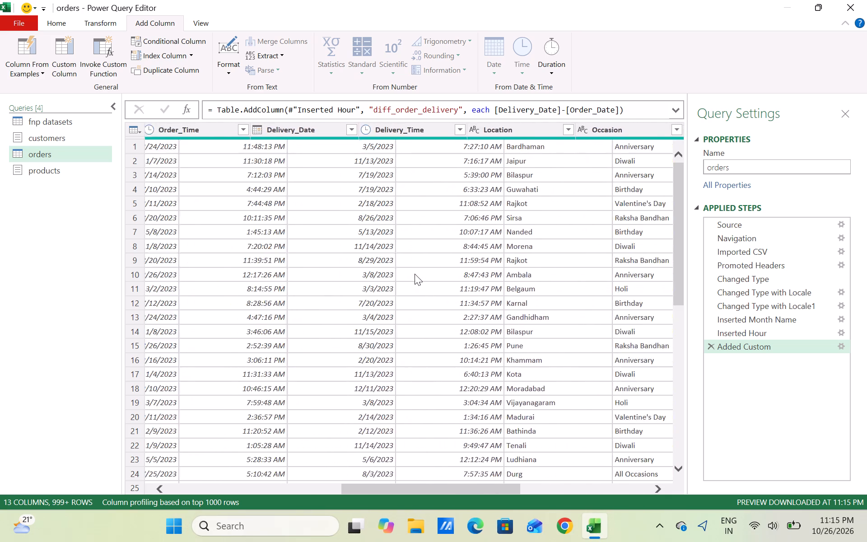
scroll(415, 274, right, 3)
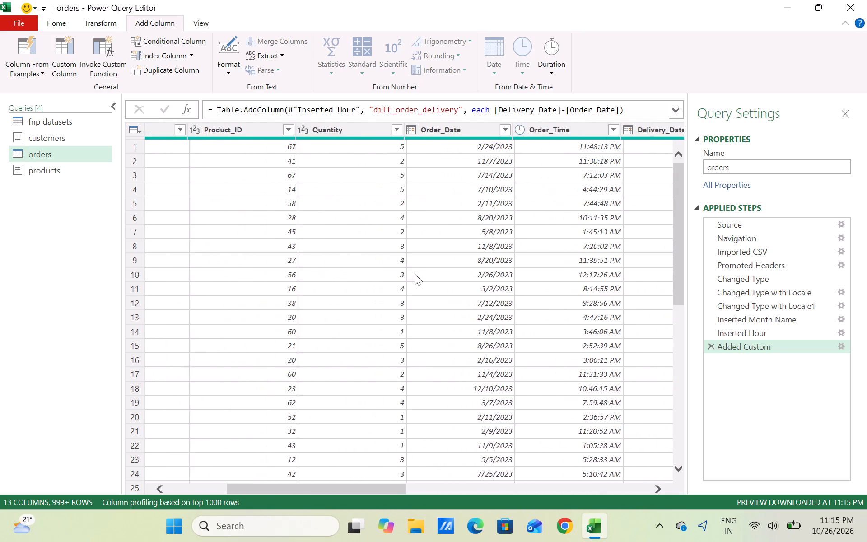
scroll(415, 274, right, 1)
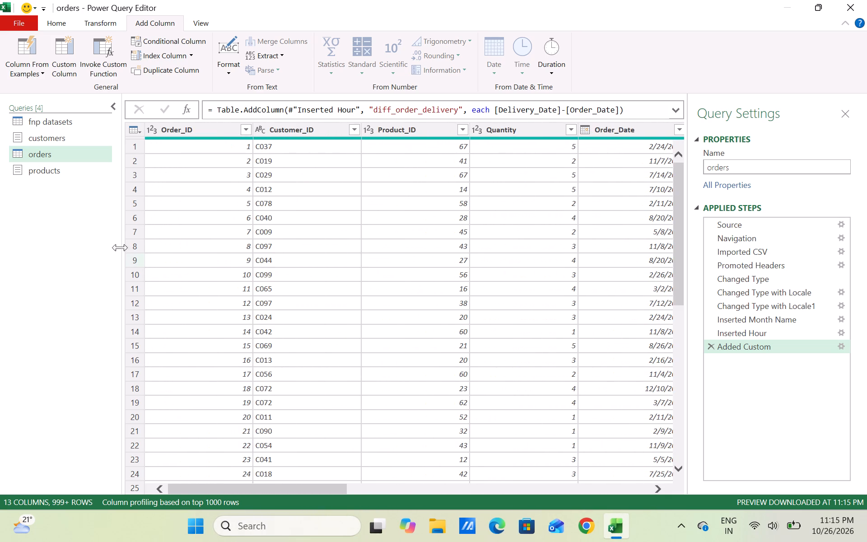
scroll(470, 212, left, 2)
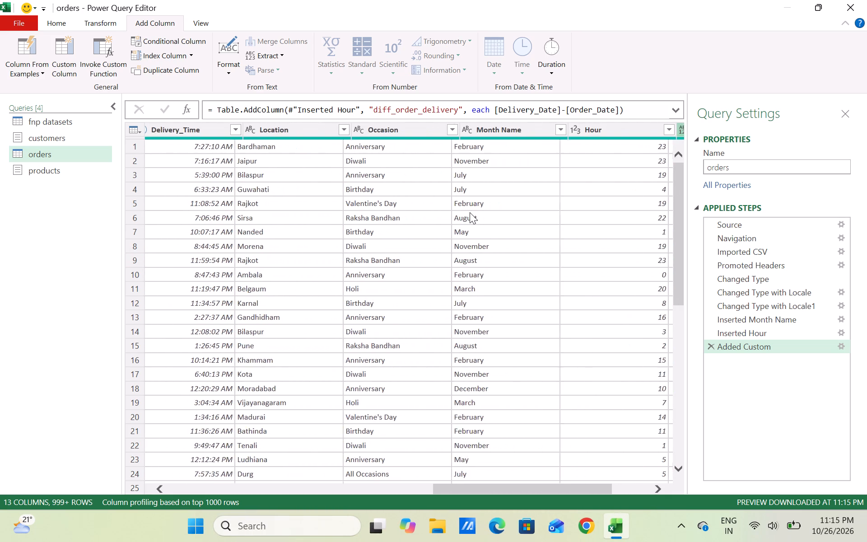
scroll(470, 212, left, 2)
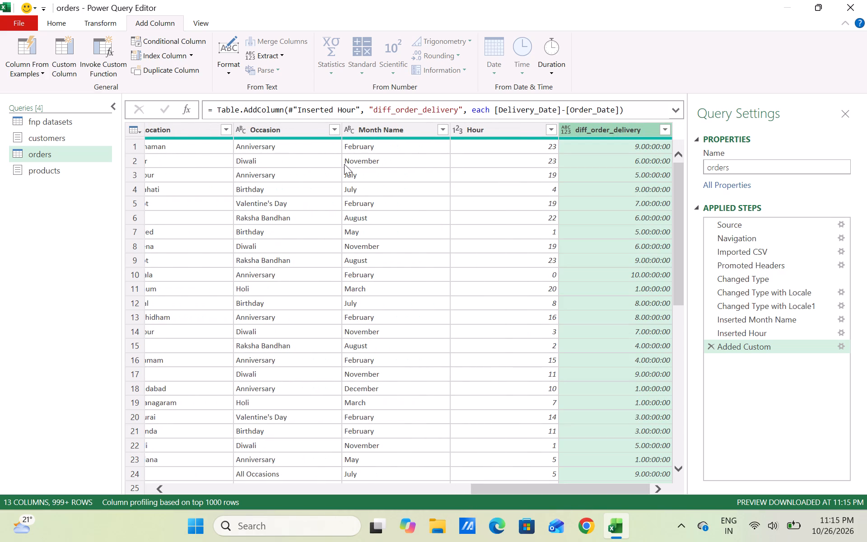
scroll(191, 215, right, 1)
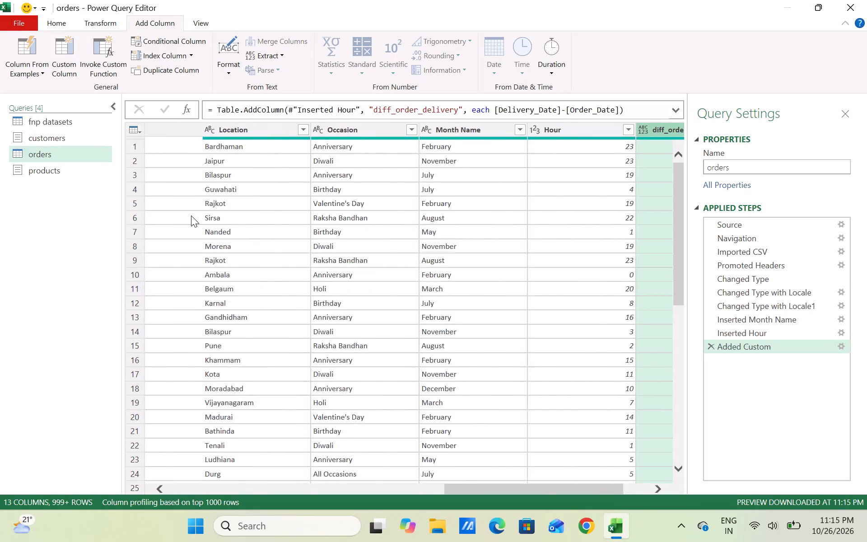
scroll(191, 215, right, 1)
Open the products query and expand the products.csv file into a table.
double_click(36, 169)
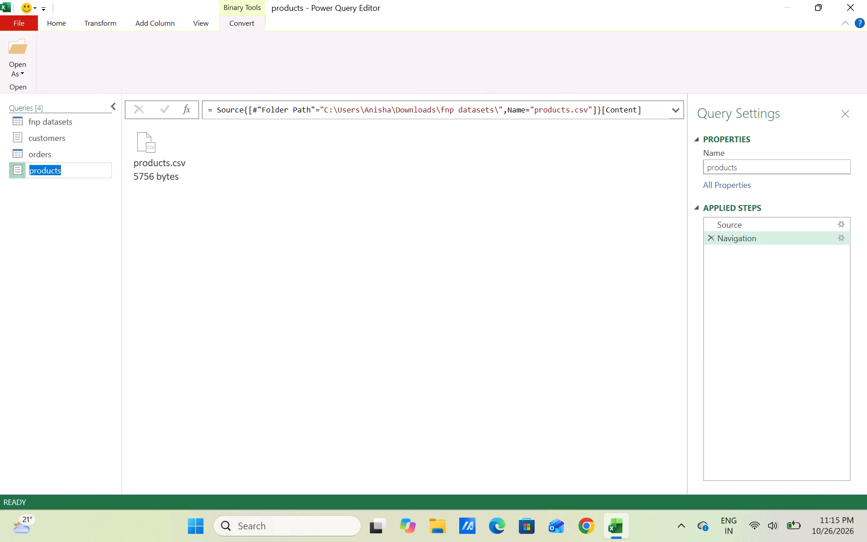
double_click(153, 150)
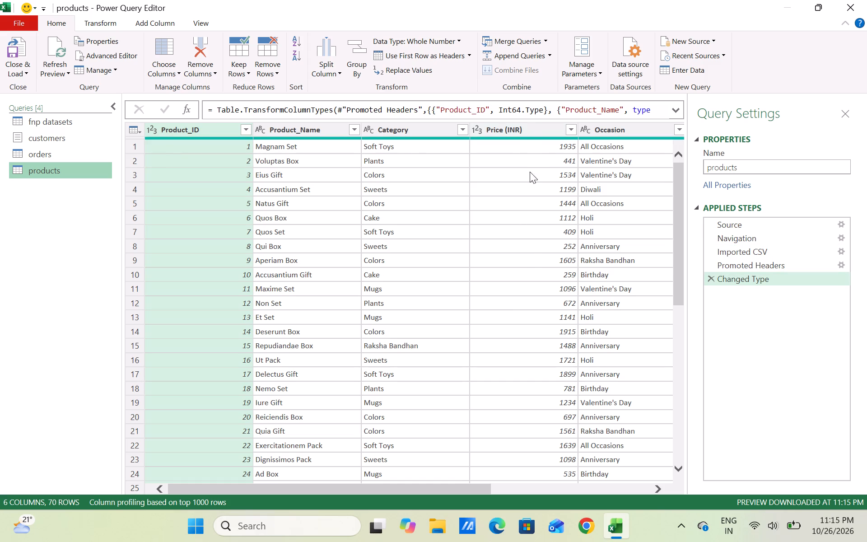
Change the Price (INR) column of the products query to the Currency type, replacing the current conversion.
scroll(506, 292, left, 1)
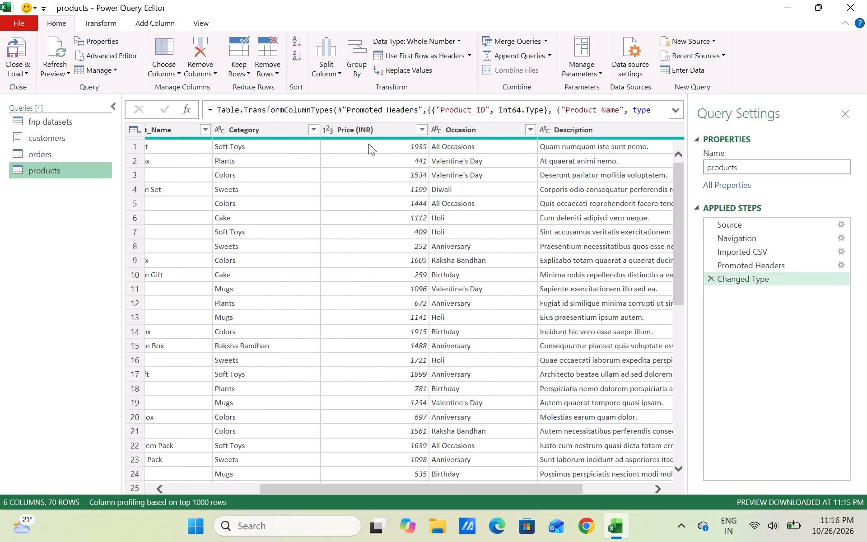
click(385, 128)
right_click(385, 128)
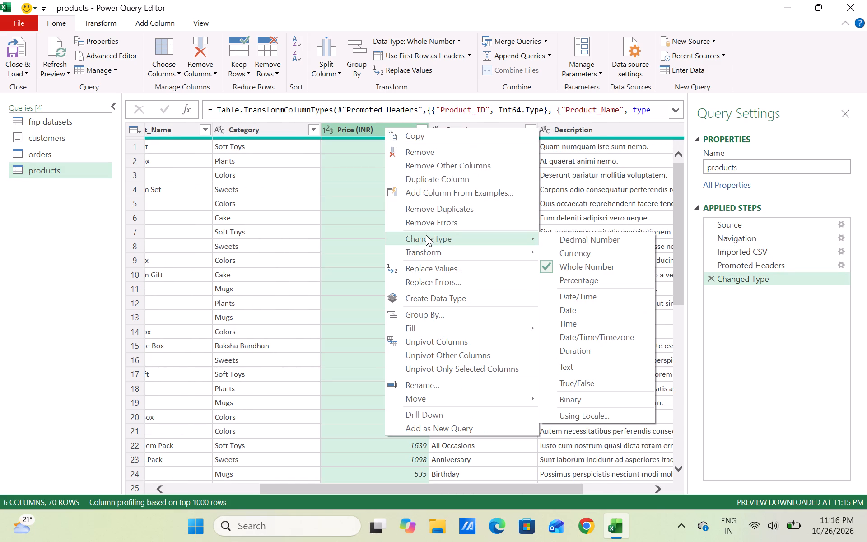
click(560, 252)
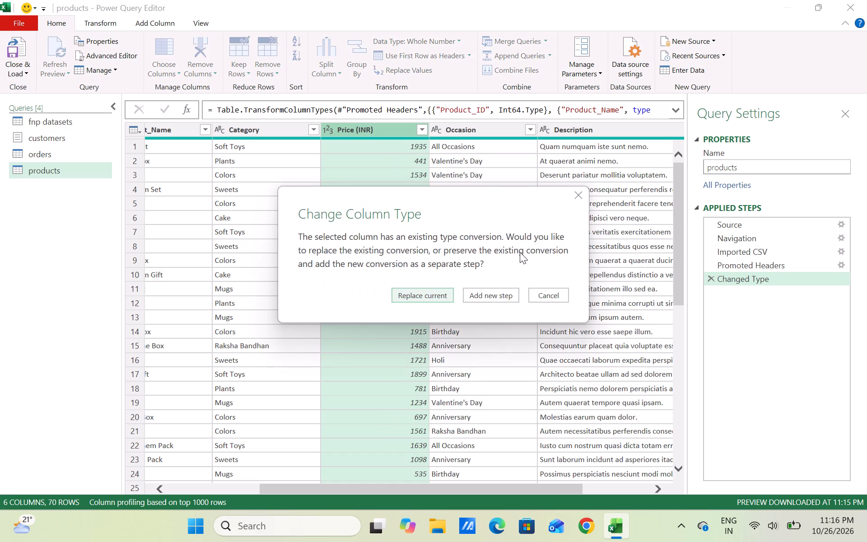
click(439, 293)
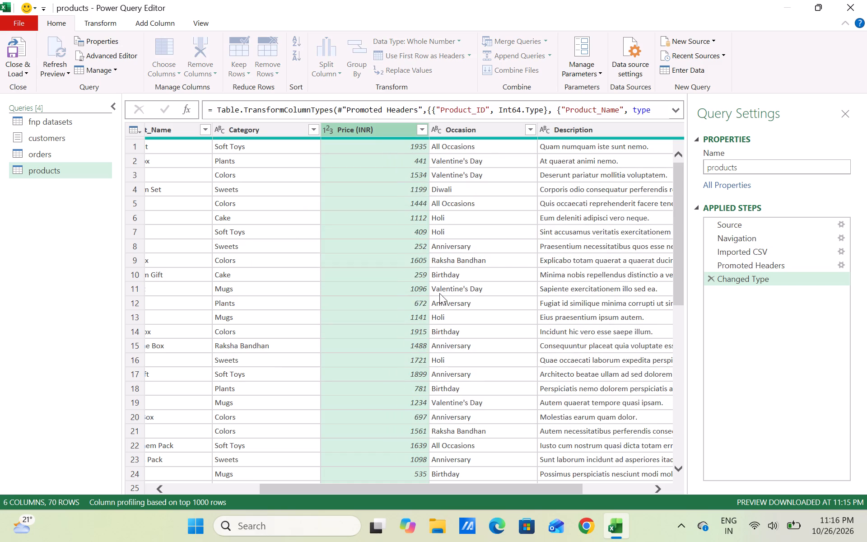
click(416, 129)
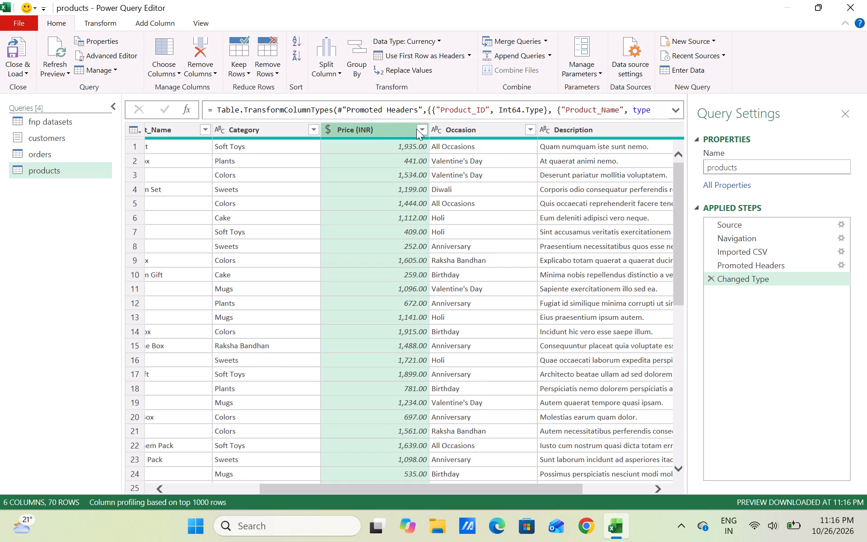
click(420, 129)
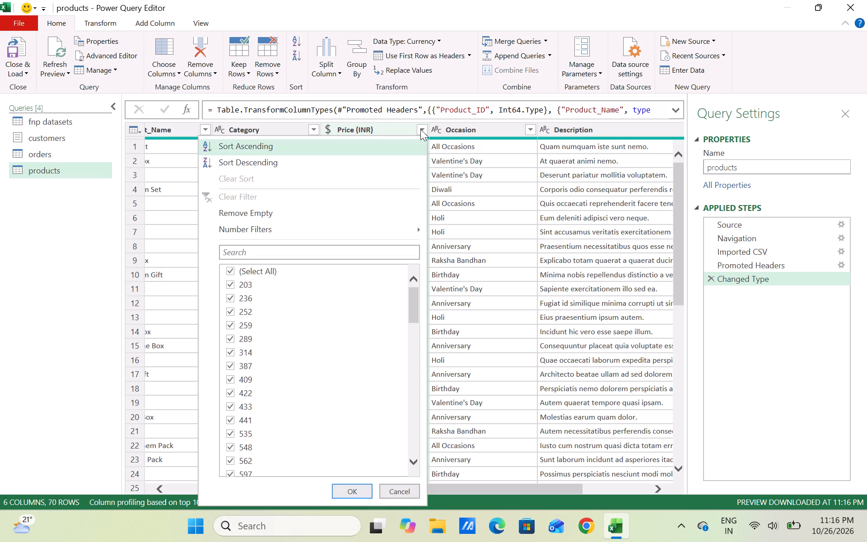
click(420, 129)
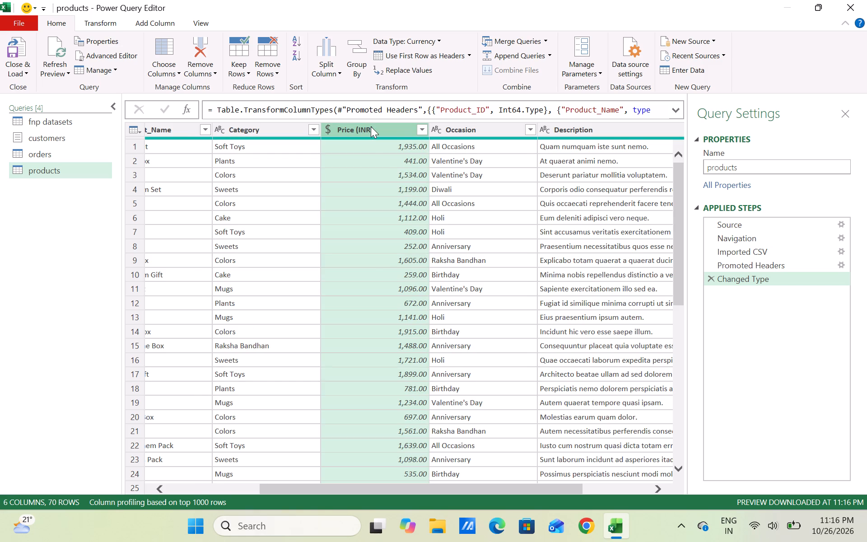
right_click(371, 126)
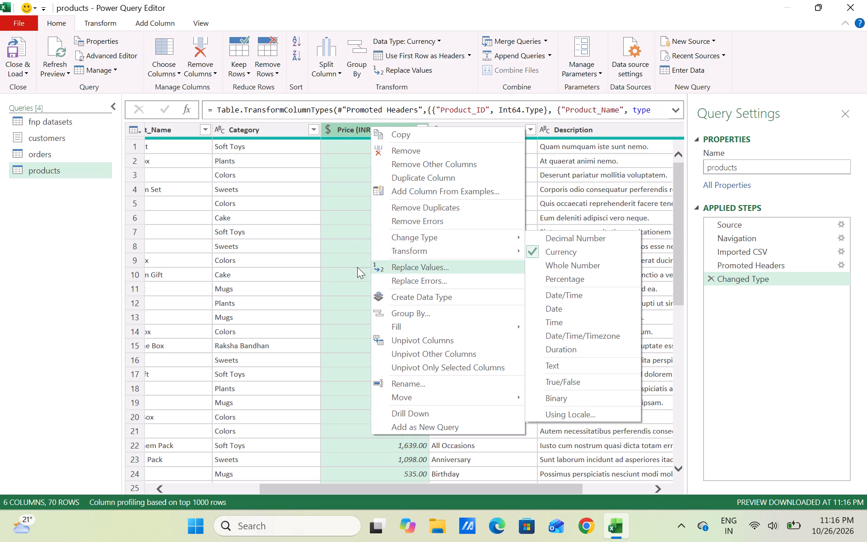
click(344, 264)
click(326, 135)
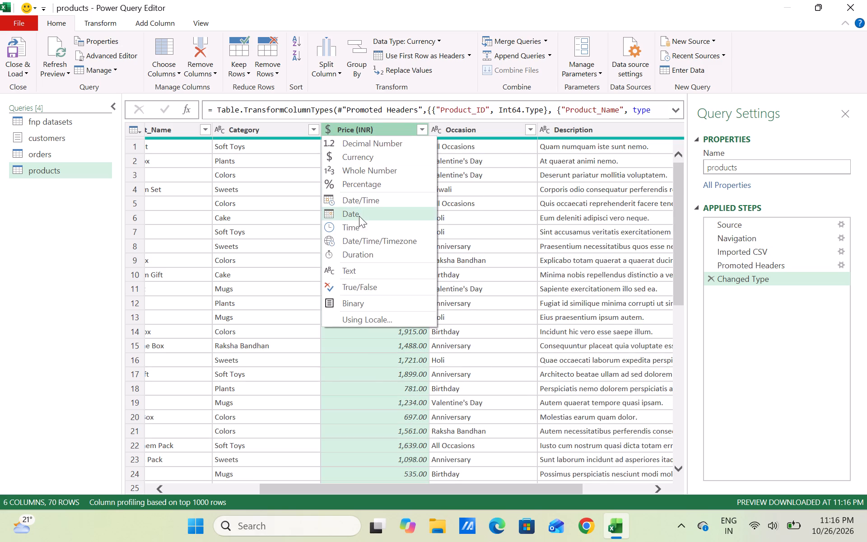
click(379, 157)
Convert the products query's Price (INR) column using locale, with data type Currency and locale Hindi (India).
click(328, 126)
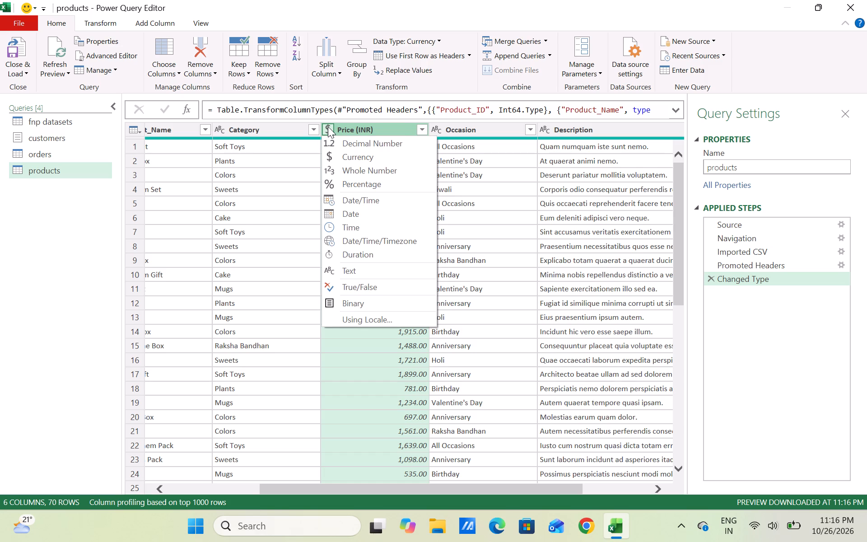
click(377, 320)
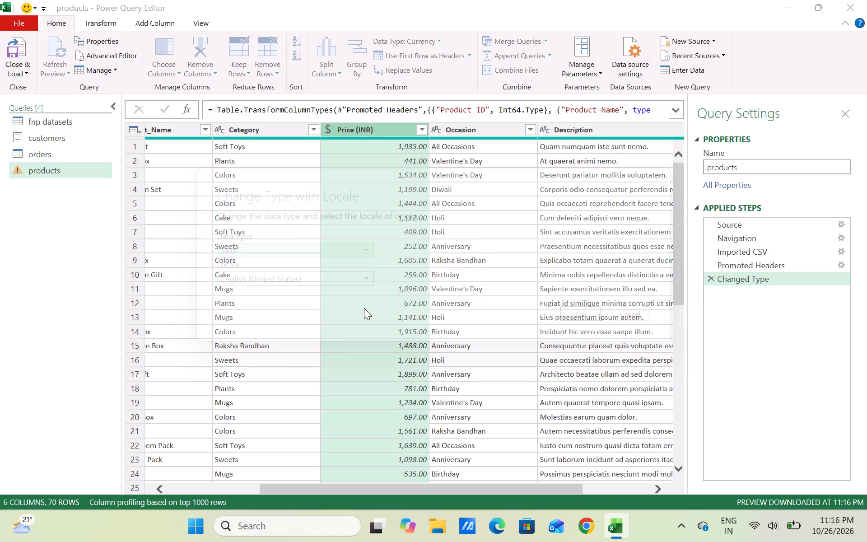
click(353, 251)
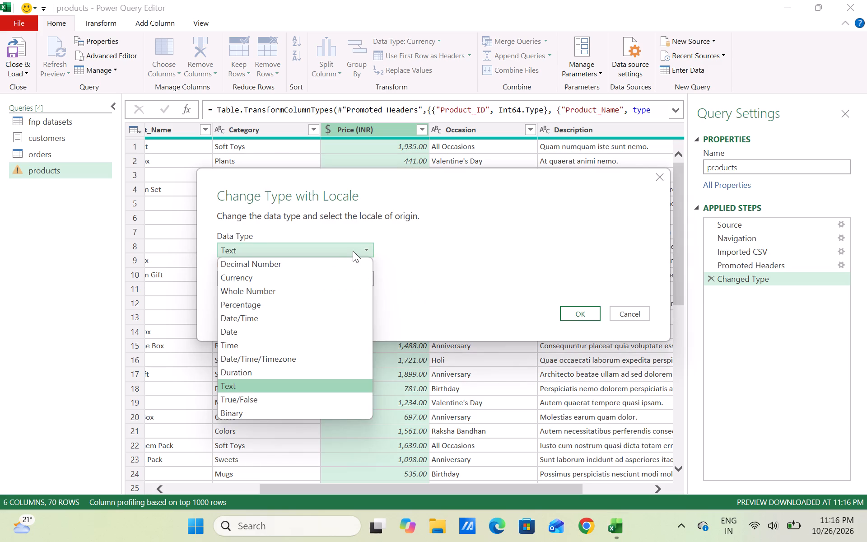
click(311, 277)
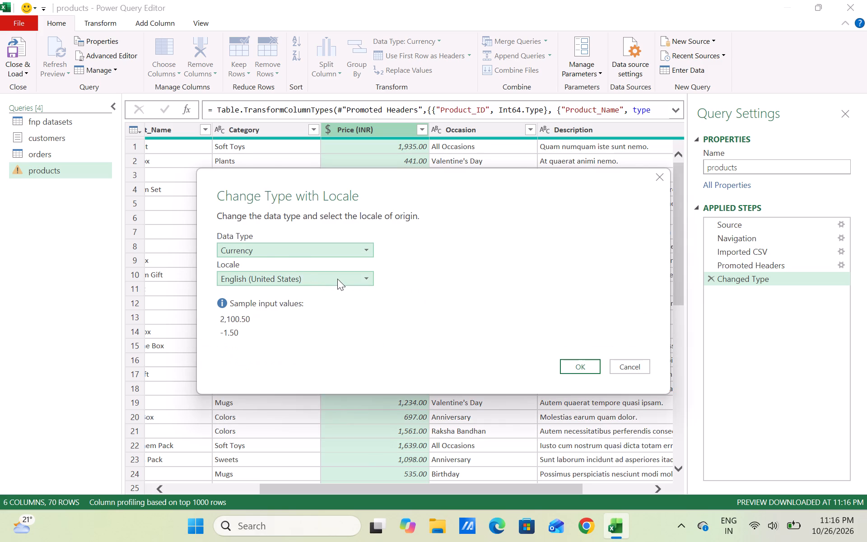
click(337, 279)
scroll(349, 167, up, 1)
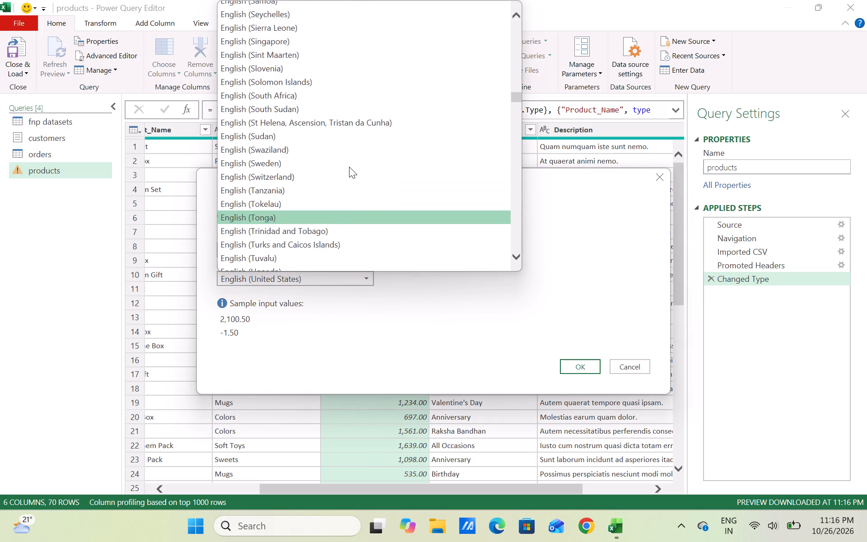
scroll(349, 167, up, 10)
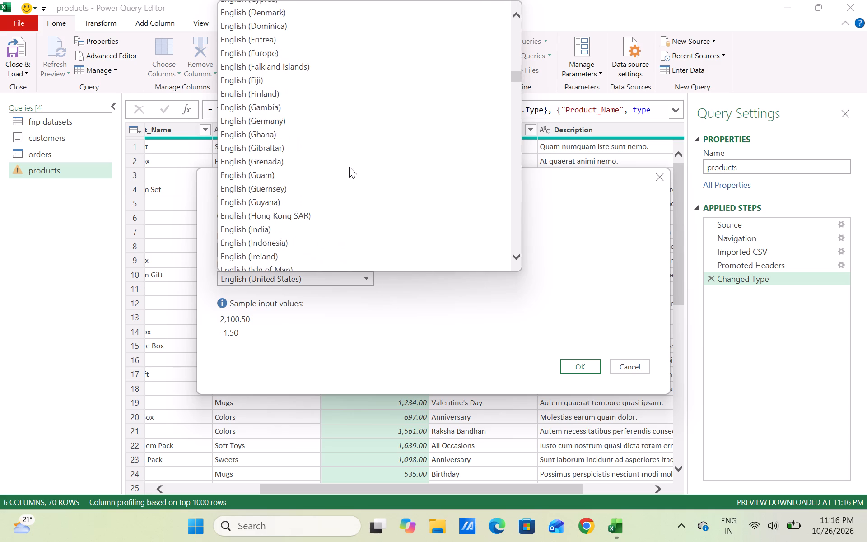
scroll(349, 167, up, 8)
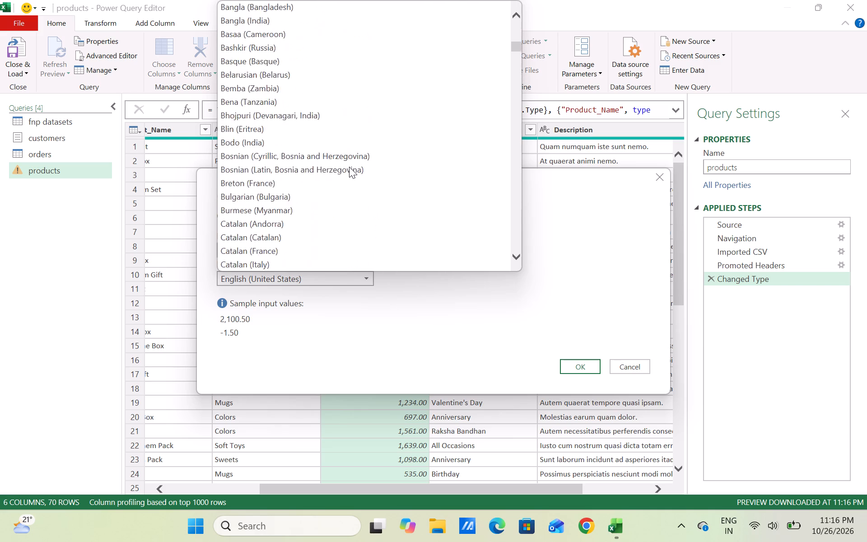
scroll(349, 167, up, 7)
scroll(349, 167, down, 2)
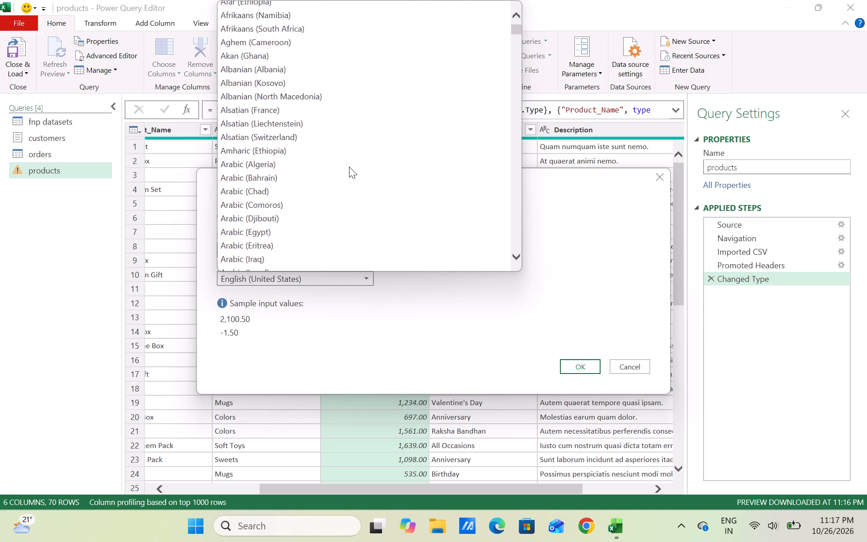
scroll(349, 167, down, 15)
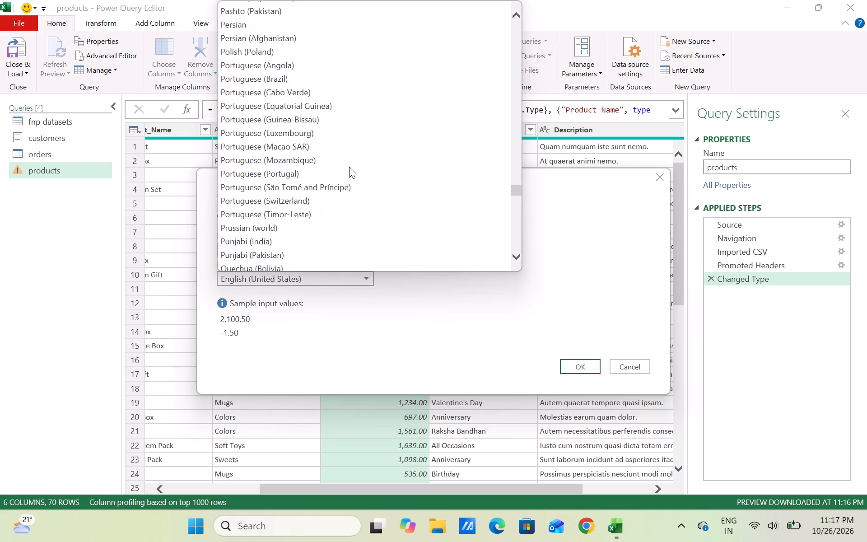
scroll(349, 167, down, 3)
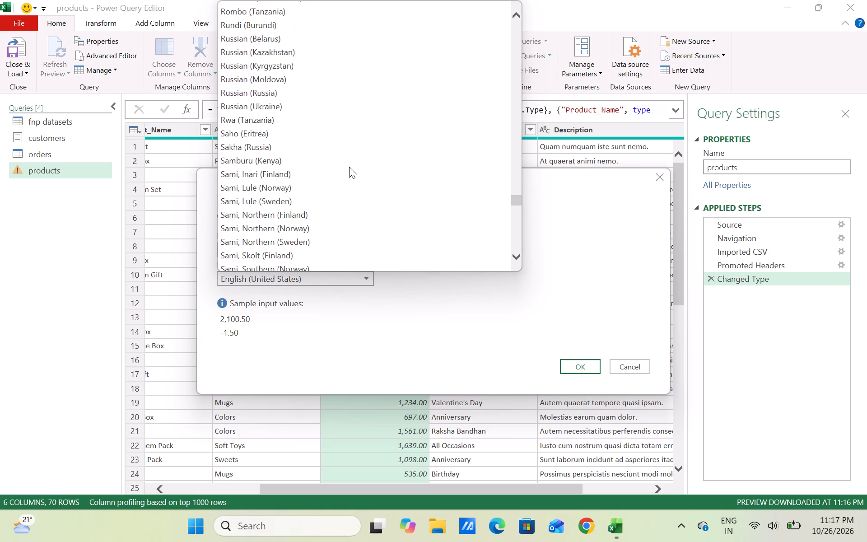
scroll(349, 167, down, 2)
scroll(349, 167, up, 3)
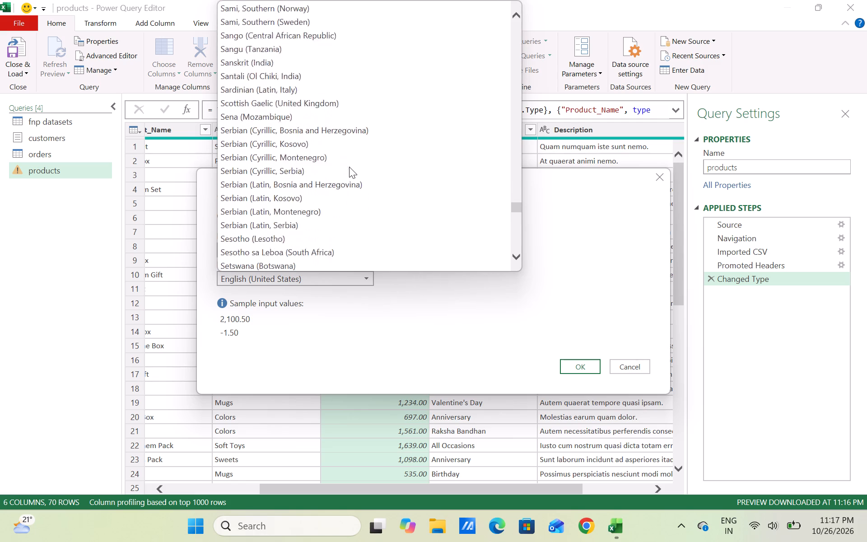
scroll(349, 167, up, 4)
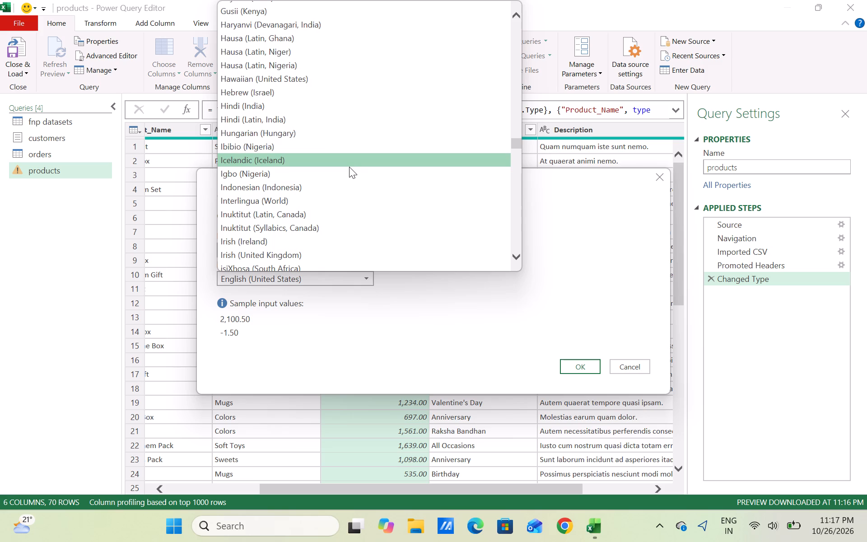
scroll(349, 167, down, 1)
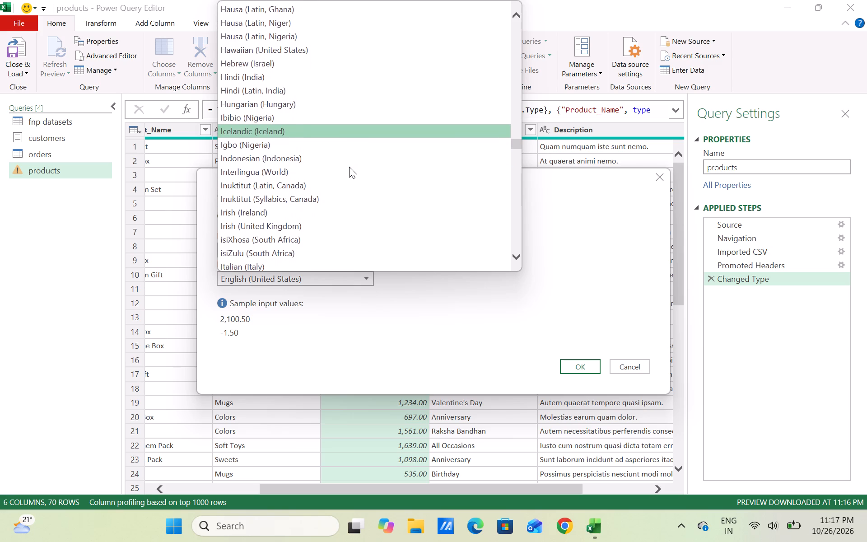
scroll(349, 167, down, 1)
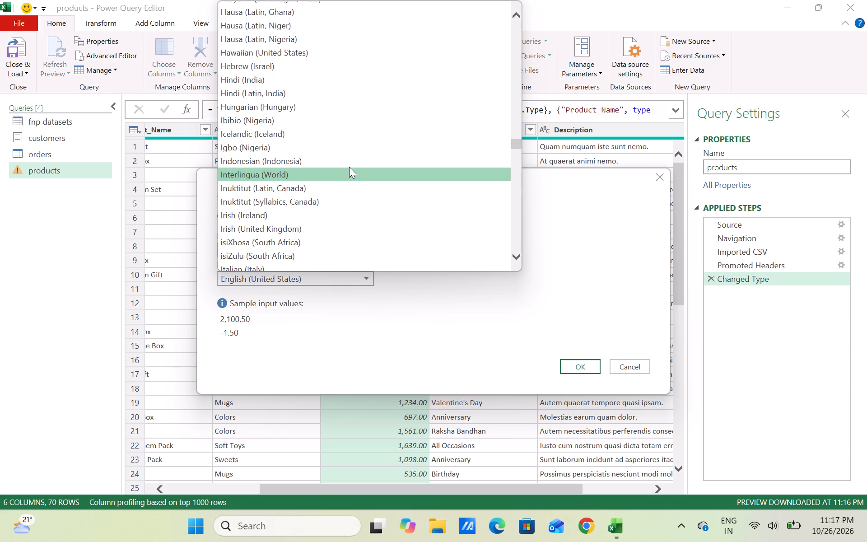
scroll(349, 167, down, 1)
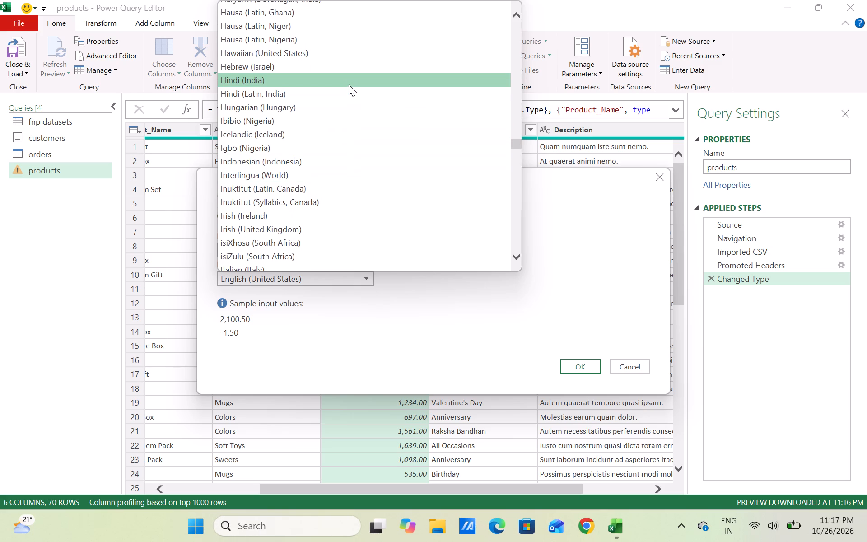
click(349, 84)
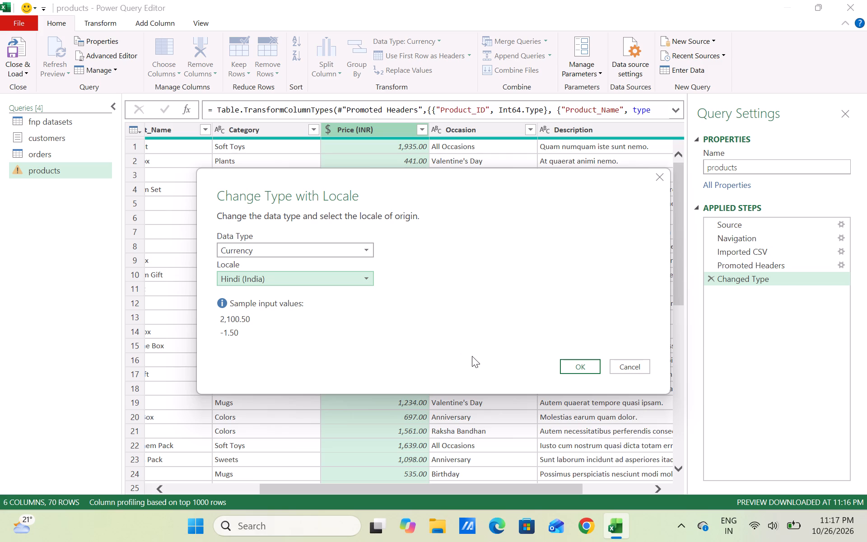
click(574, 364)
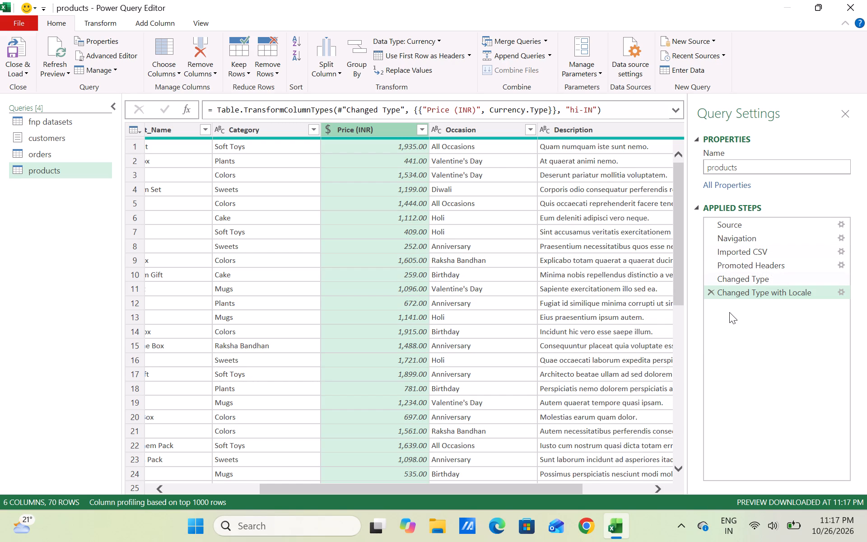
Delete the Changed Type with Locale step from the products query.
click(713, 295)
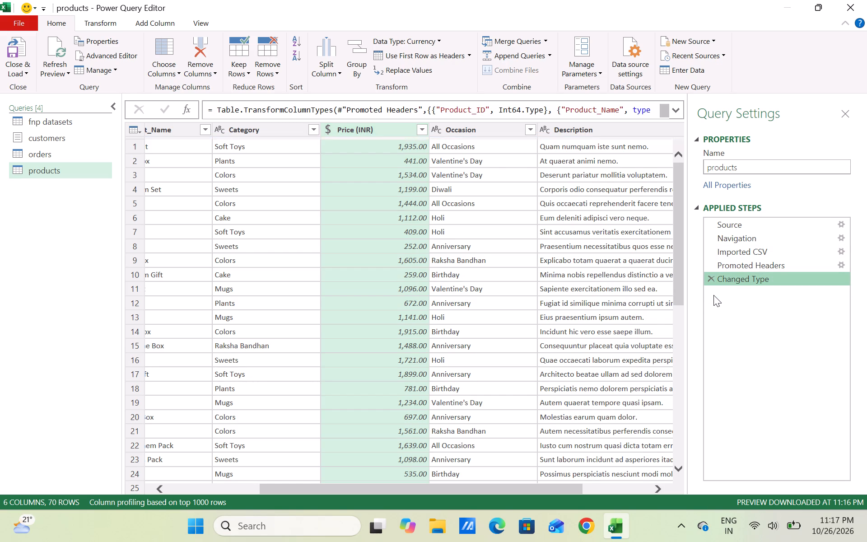
Switch to Chrome and open the YouTube video "EXCEL Full PROJECT for Data Analysis with AI" in a maximized window.
click(581, 532)
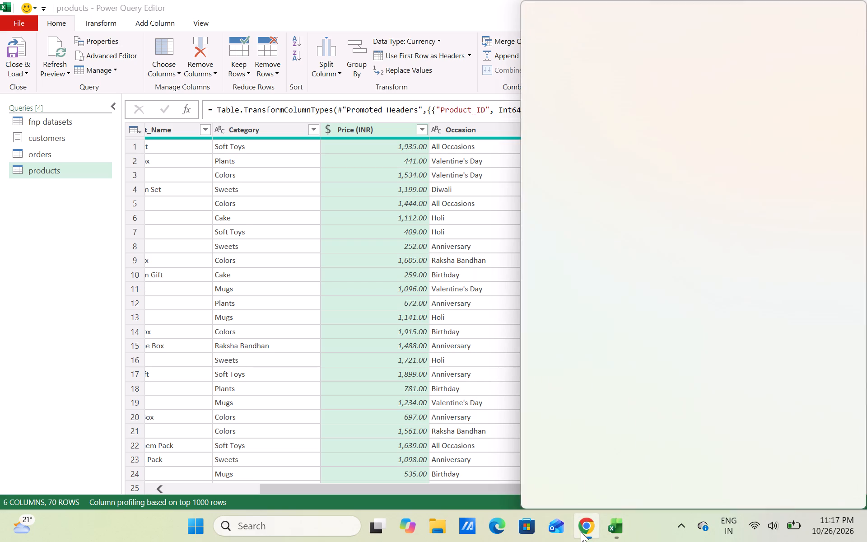
click(633, 64)
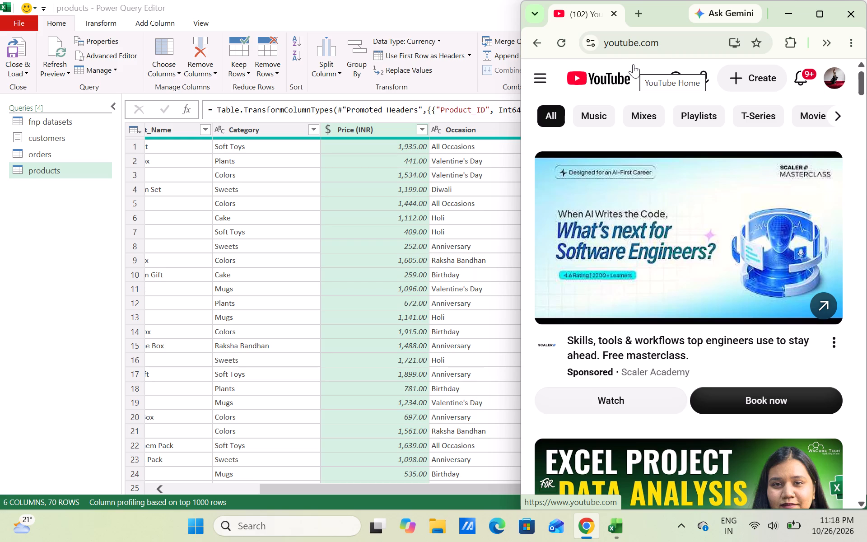
scroll(660, 282, down, 1)
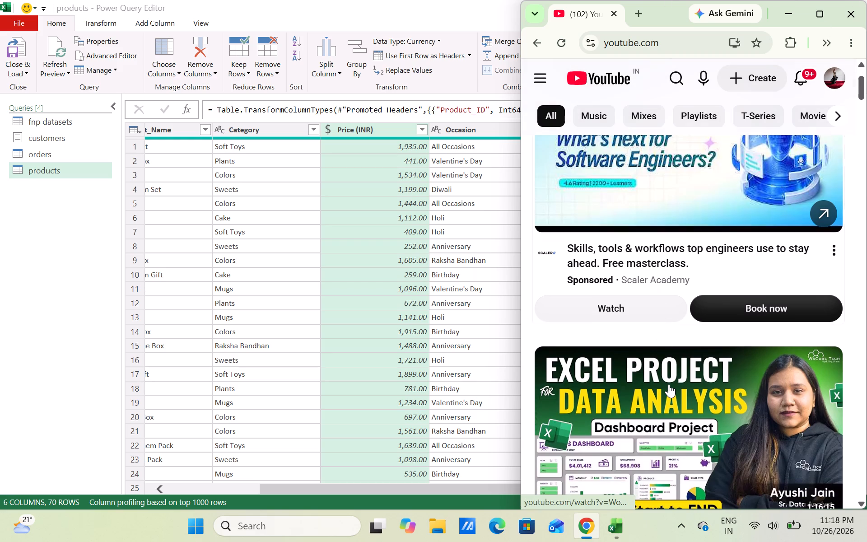
click(669, 384)
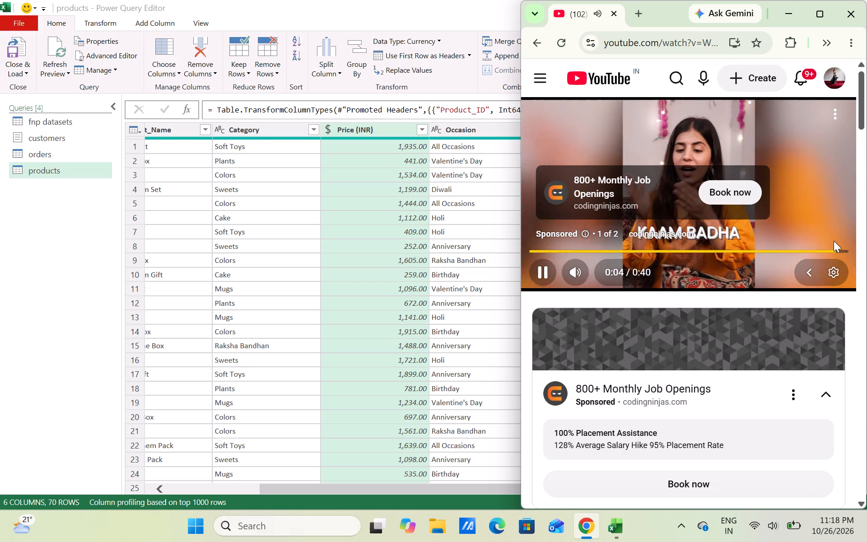
click(825, 238)
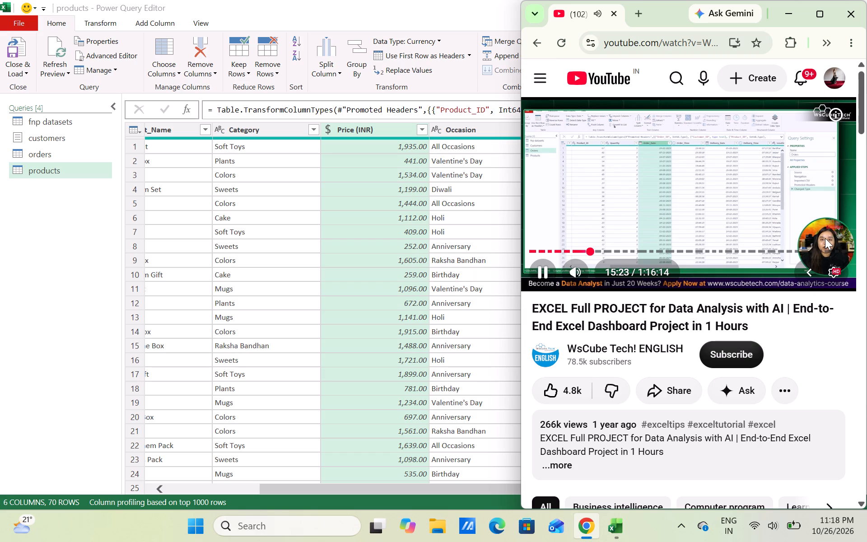
click(816, 10)
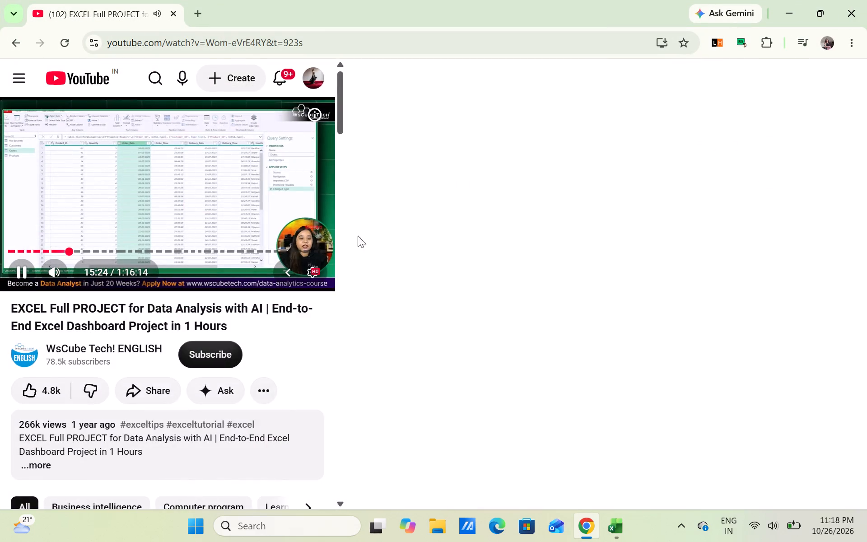
Skip ahead in the tutorial video to the section on merging queries and watch how the orders table is merged.
key(Right)
key(Right)
key(Right)
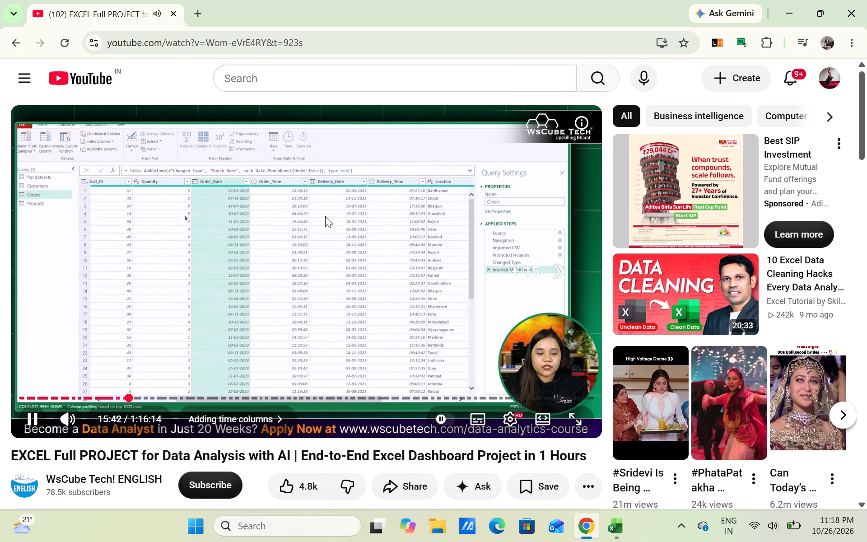
key(Right)
key(Right)
key(Right)
key(Right)
key(Right)
key(Right)
key(Right)
key(Right)
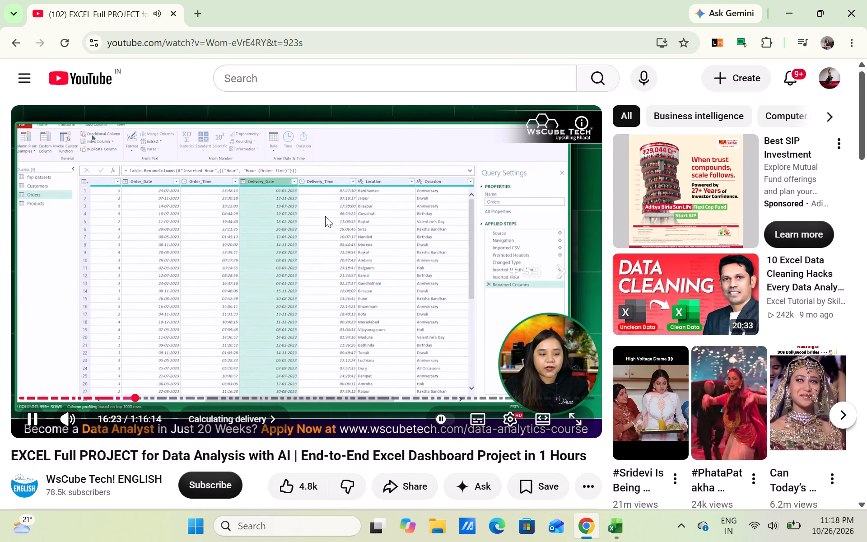
key(Right)
key(Right)
key(Right)
key(Right)
key(Right)
key(Right)
key(Right)
key(Right)
key(Right)
key(Right)
key(Right)
key(Right)
key(Right)
key(Right)
key(Right)
key(Right)
key(Right)
key(Right)
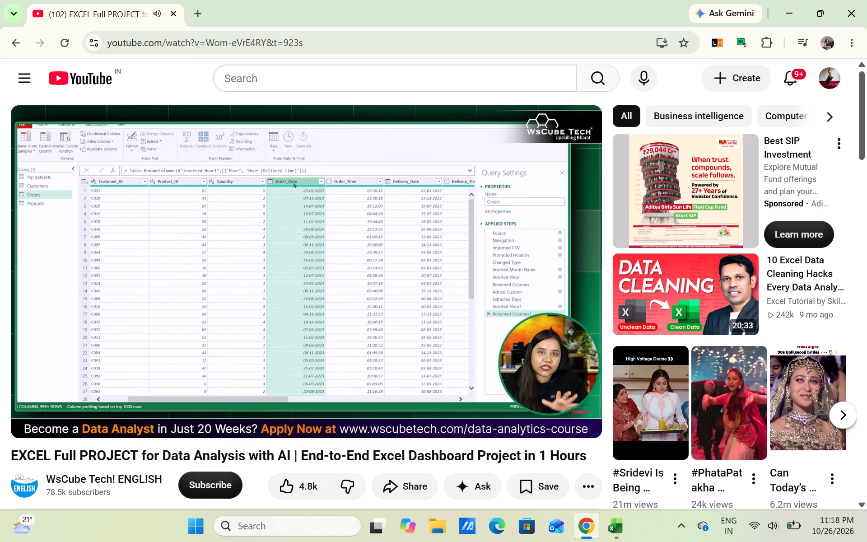
key(Right)
key(Right)
key(Right)
key(Right)
key(Right)
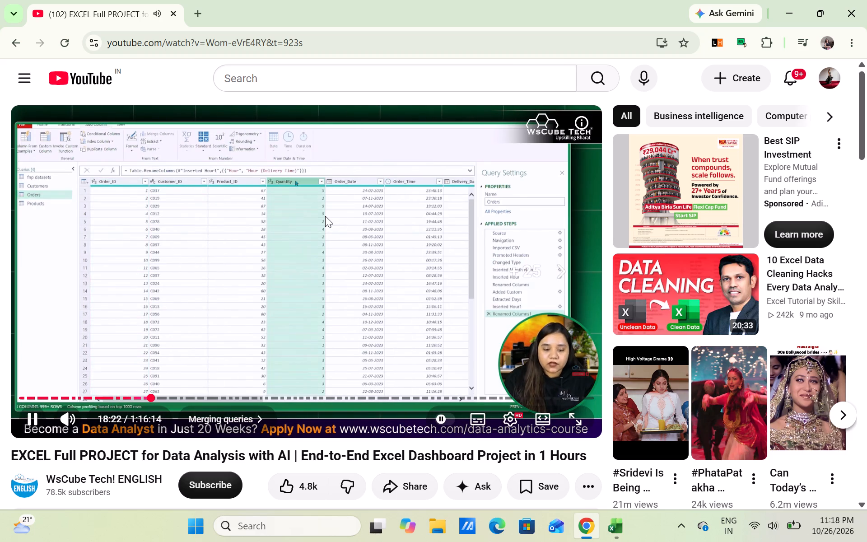
key(Left)
key(Left)
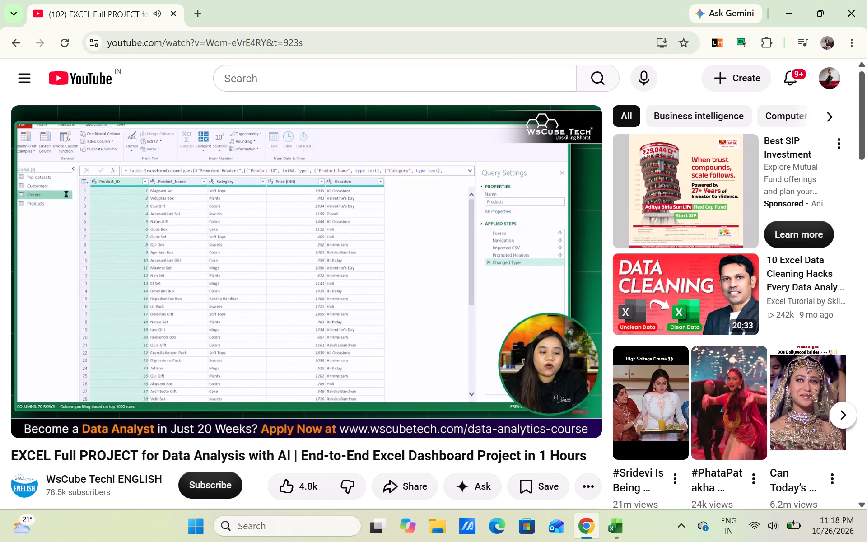
key(Left)
key(Left)
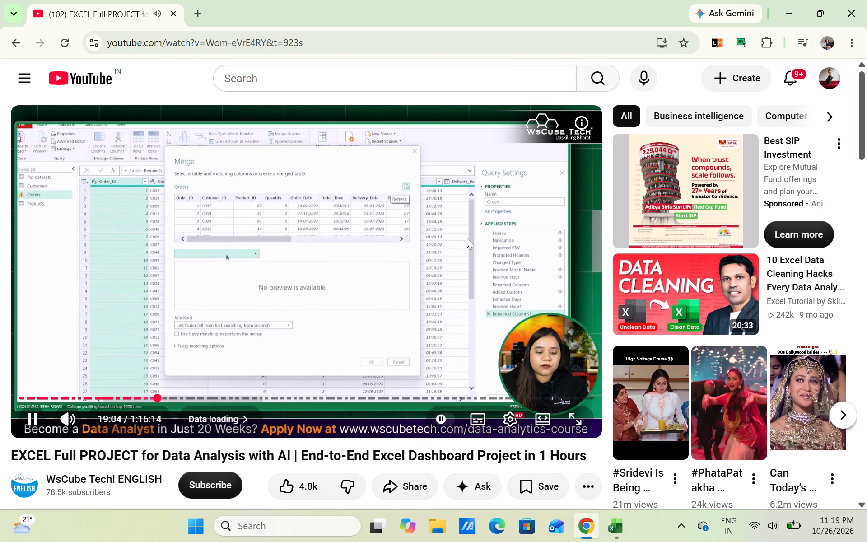
click(466, 238)
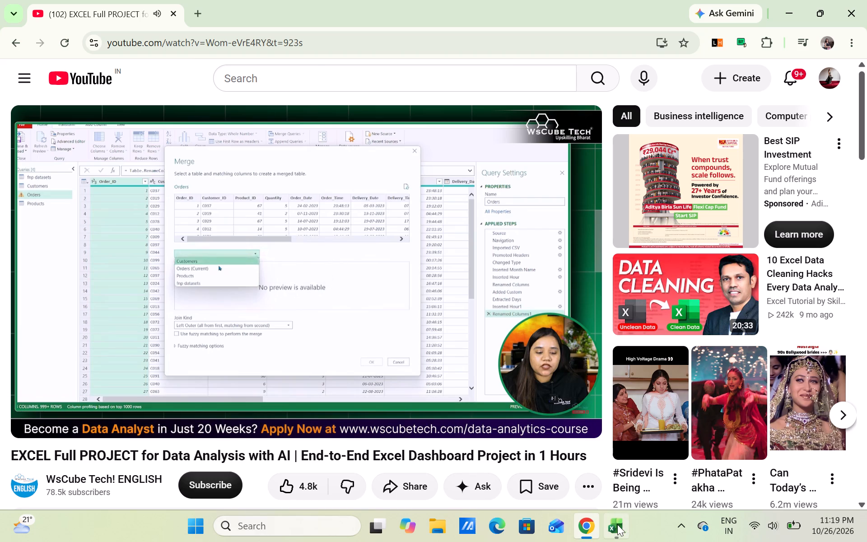
Switch to the Power Query Editor and merge the orders query with products on Product_ID, using a Left Outer join.
click(617, 524)
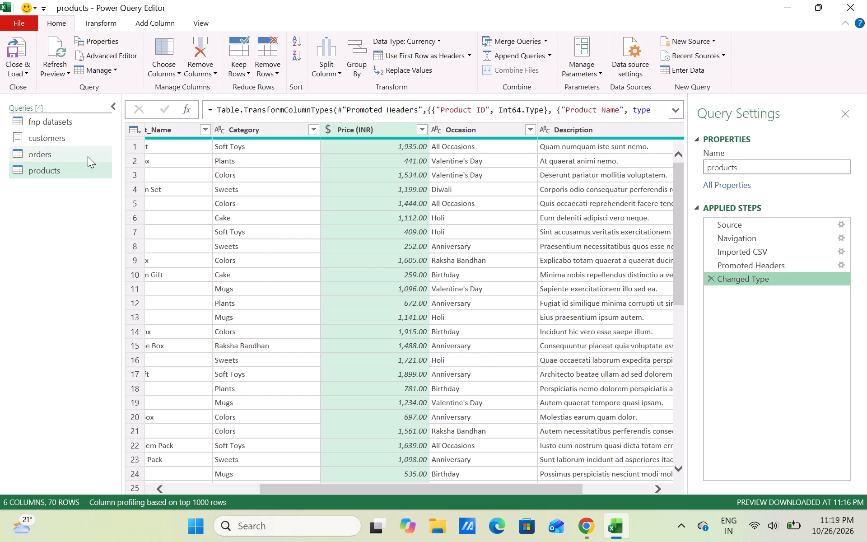
double_click(88, 156)
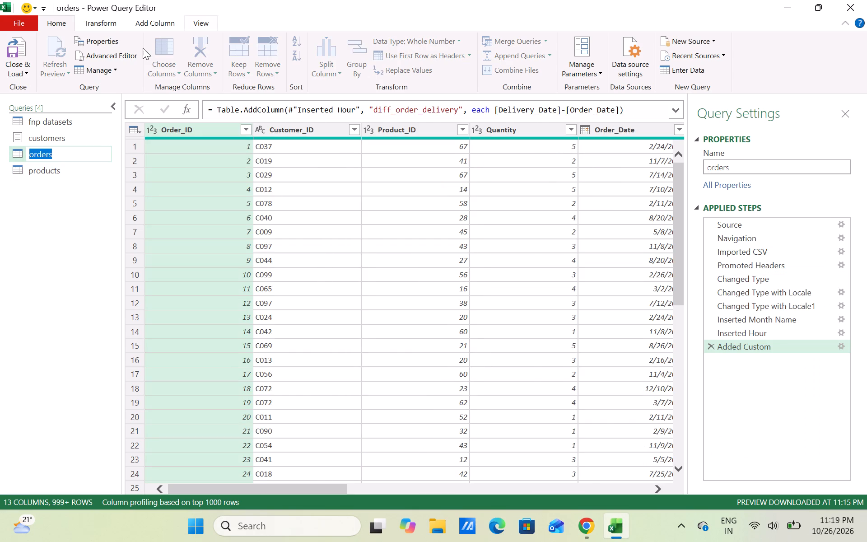
click(62, 24)
click(495, 130)
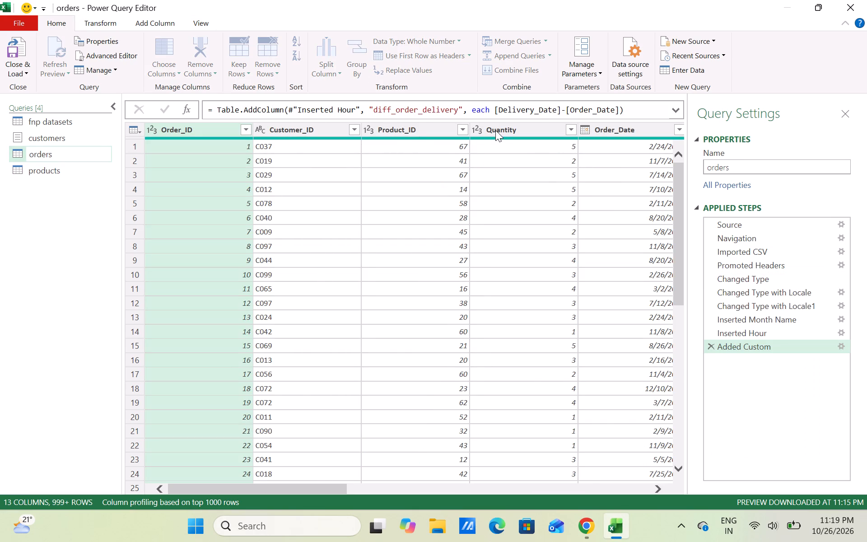
click(495, 130)
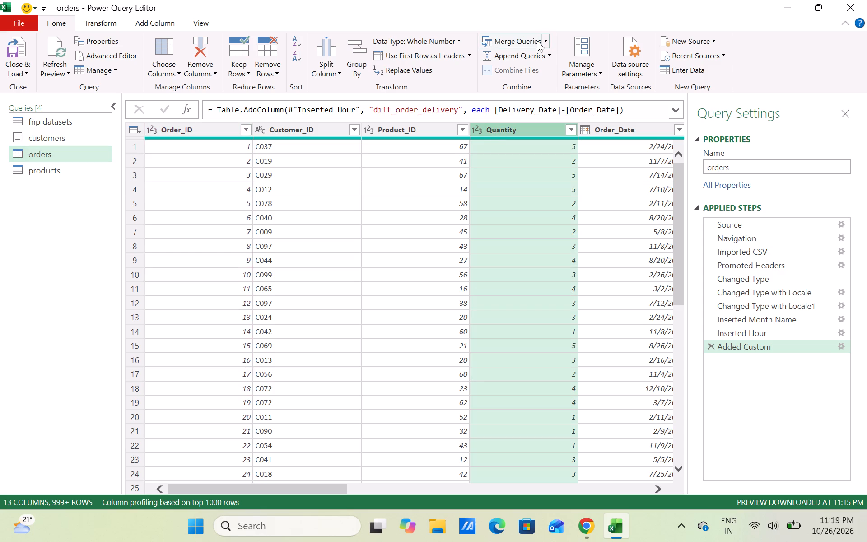
click(537, 41)
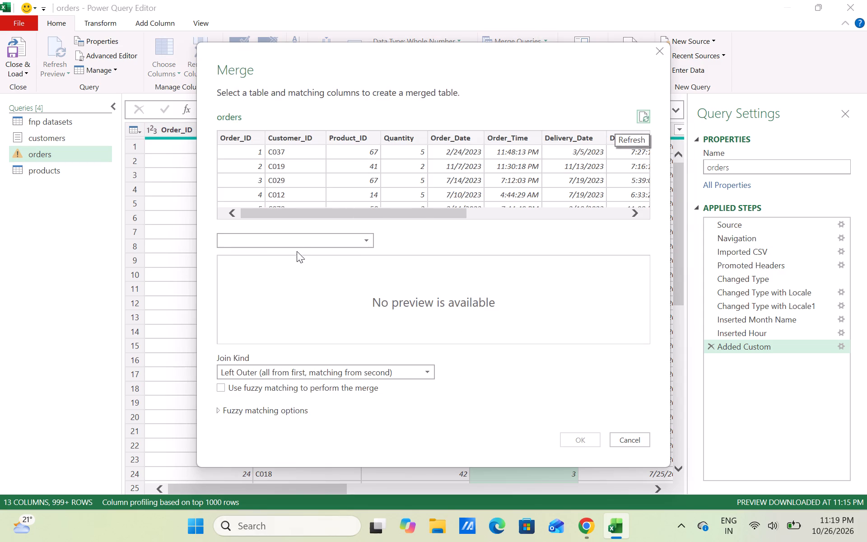
click(327, 238)
click(321, 282)
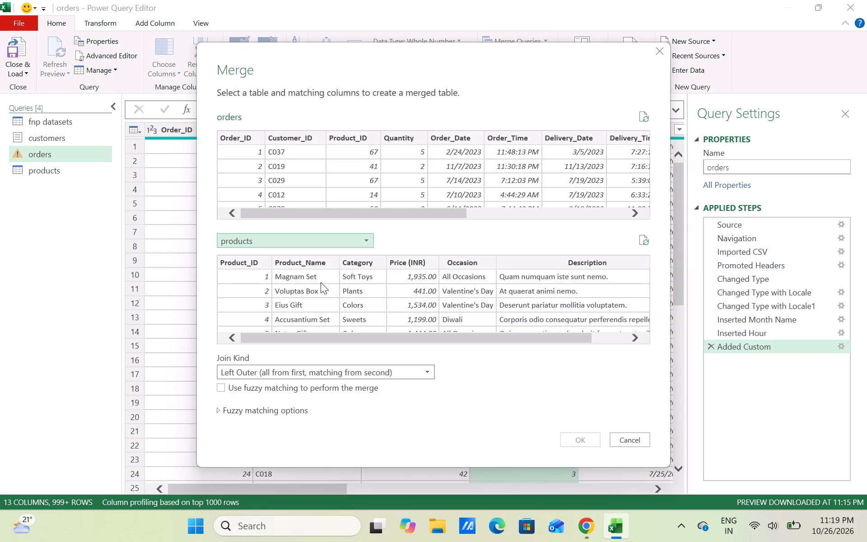
click(247, 290)
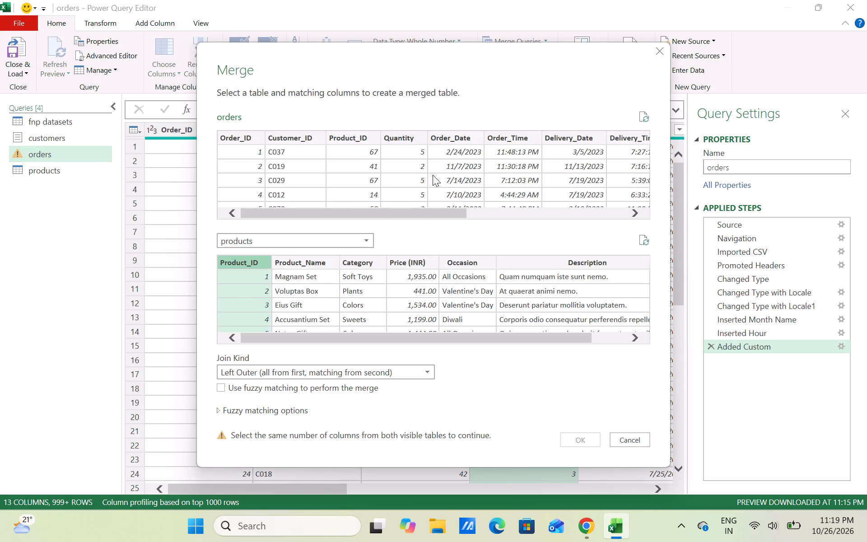
click(364, 169)
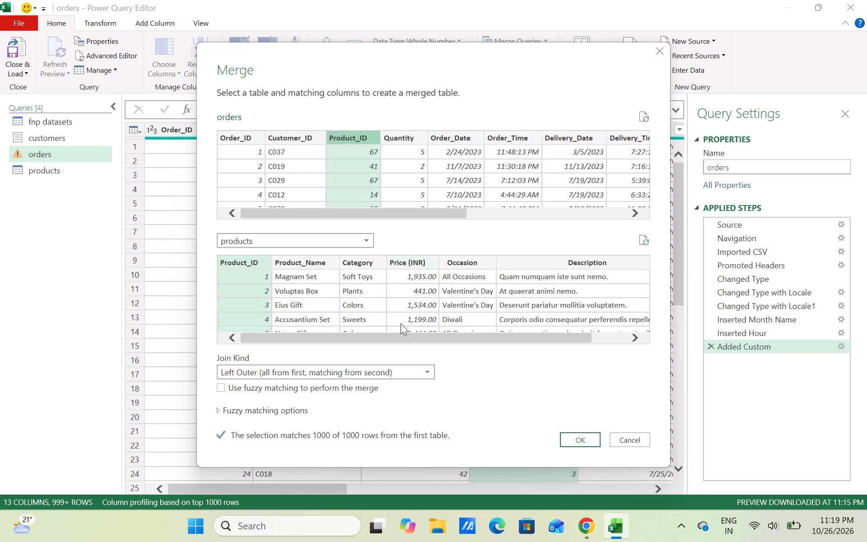
click(590, 444)
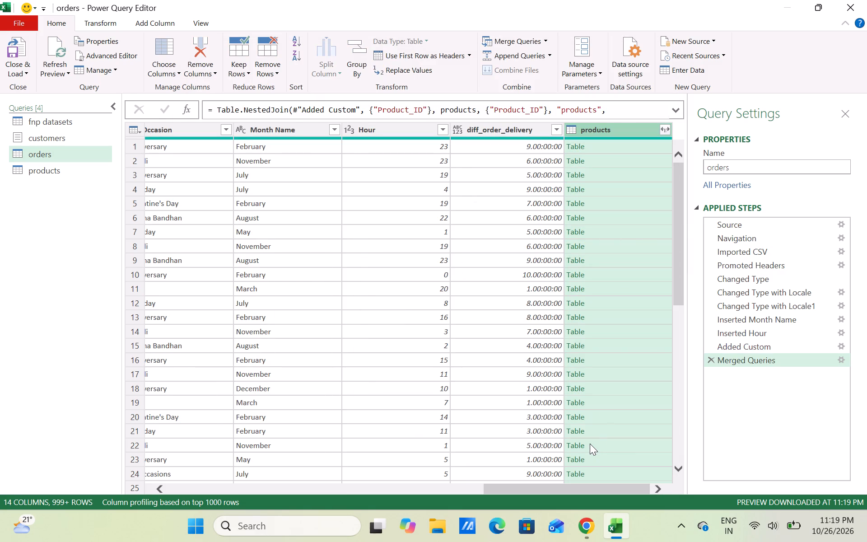
Set the merged products column to expand only Price (INR), without the original column name as prefix.
click(665, 131)
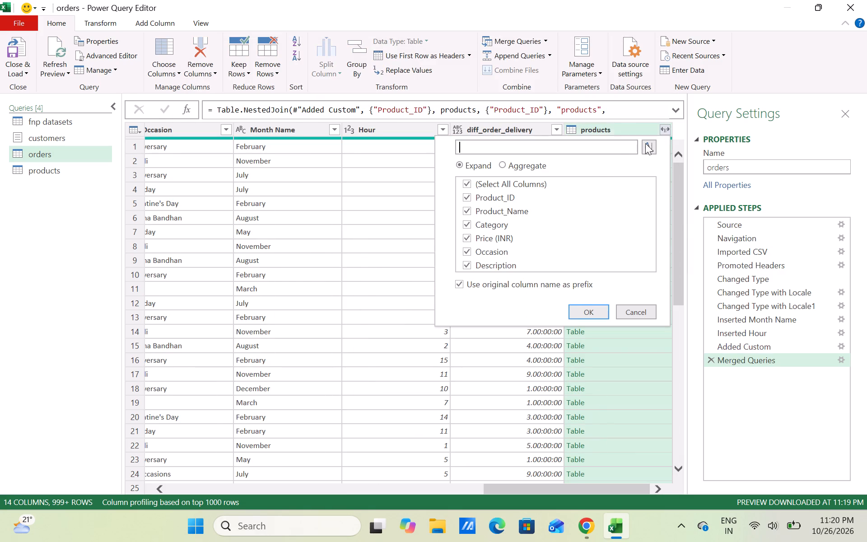
click(463, 183)
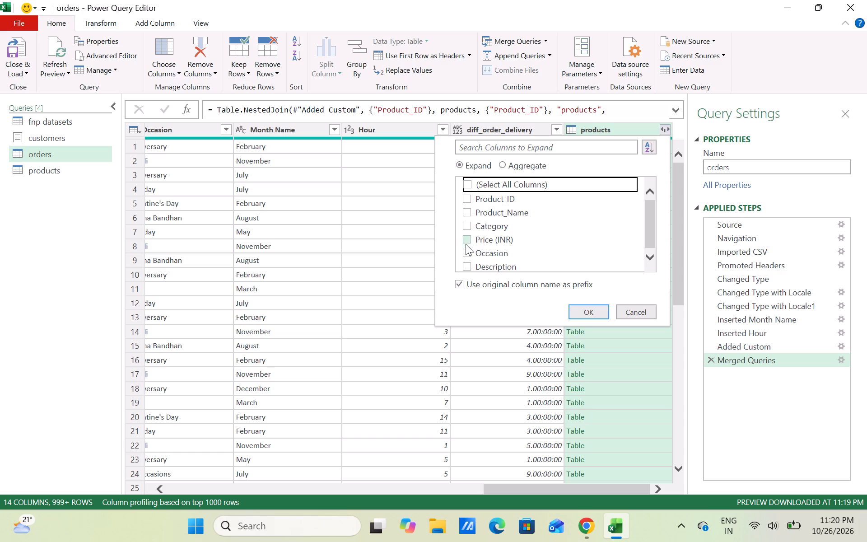
click(468, 239)
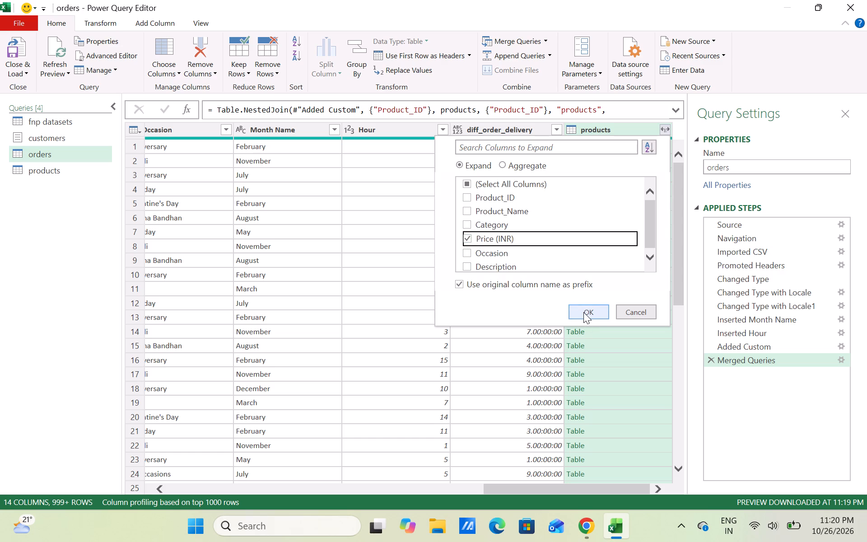
click(462, 283)
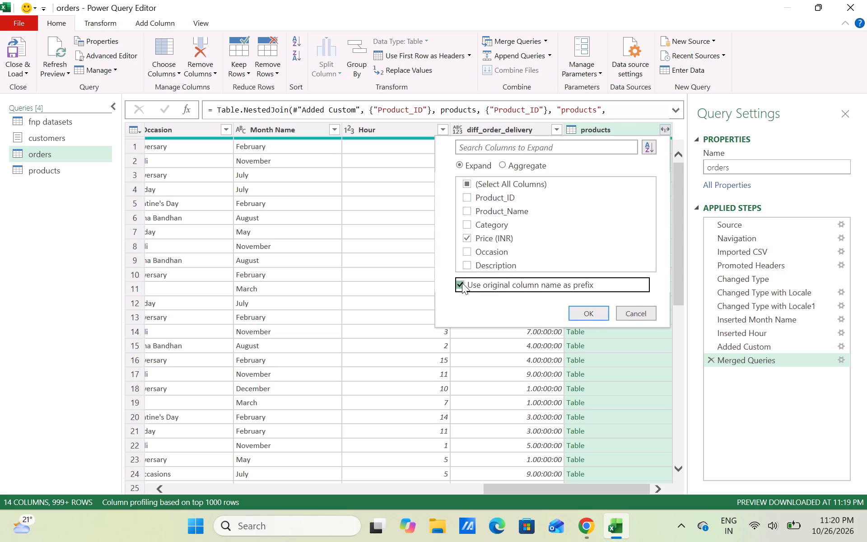
Switch to the tutorial video in Chrome and skip through the merge section to review the join and column expansion settings.
click(584, 528)
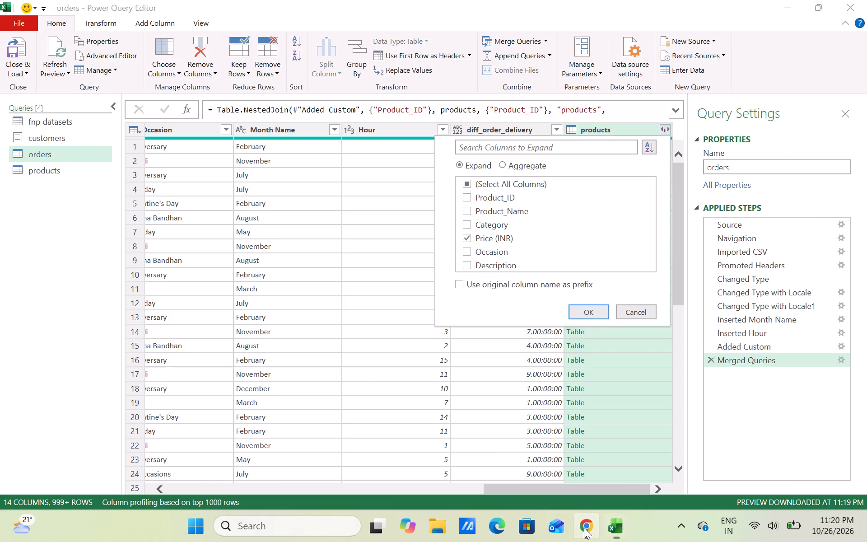
click(407, 327)
key(Right)
key(Right)
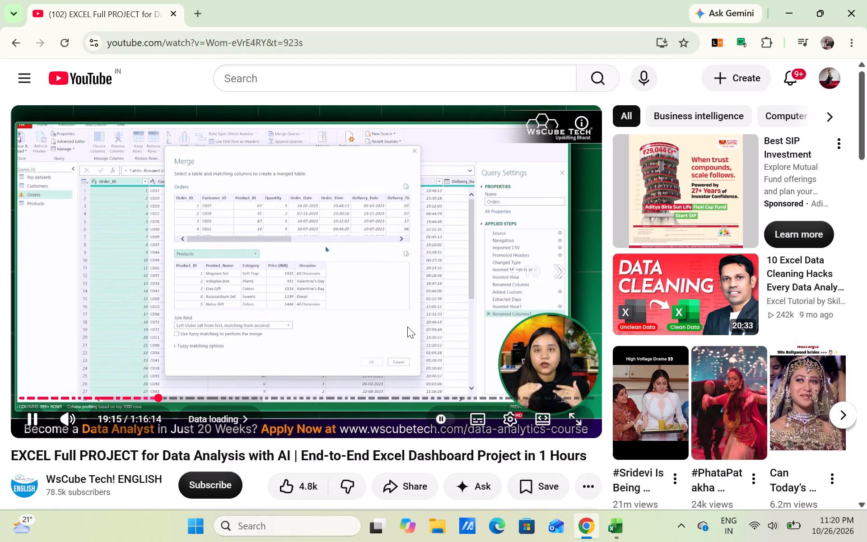
key(Right)
key(Right)
key(Right)
key(Right)
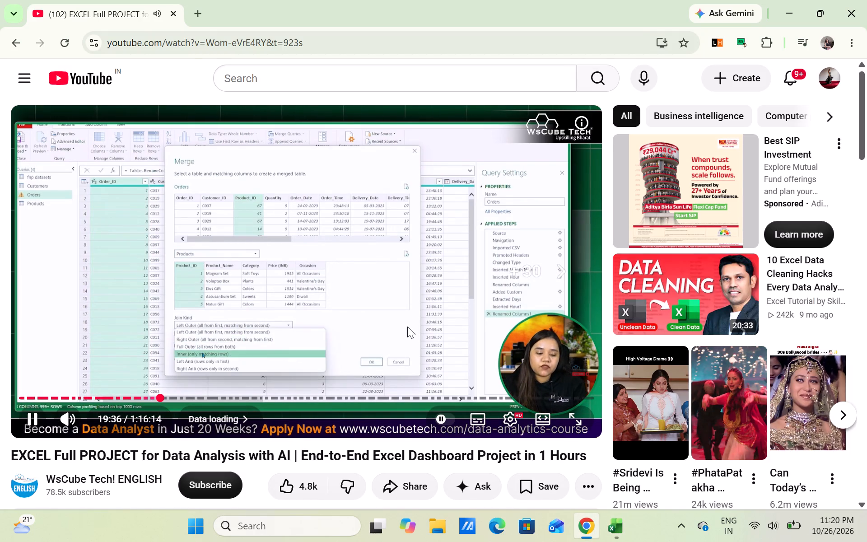
key(Right)
key(Right)
key(Right)
key(Right)
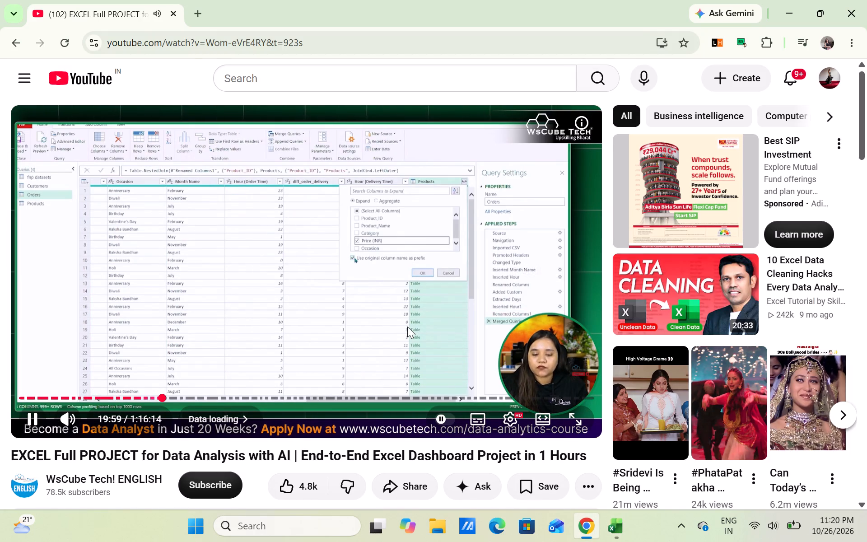
click(610, 523)
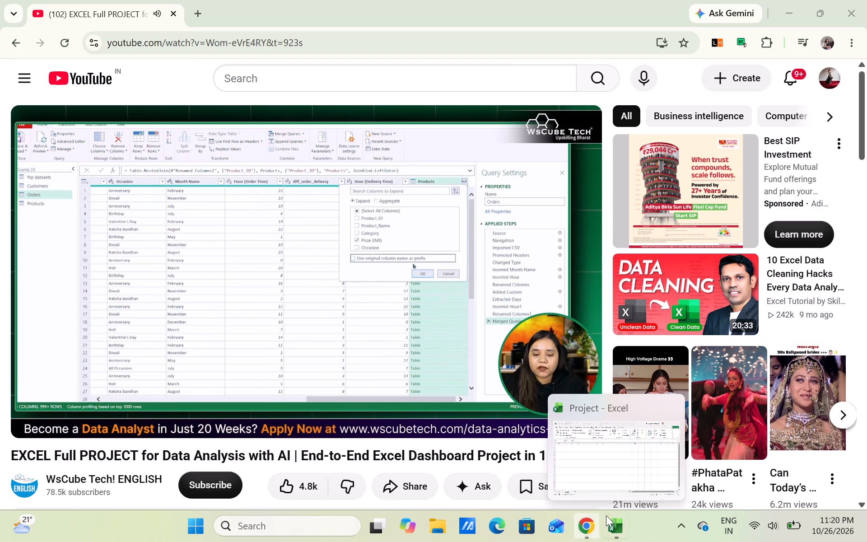
click(621, 528)
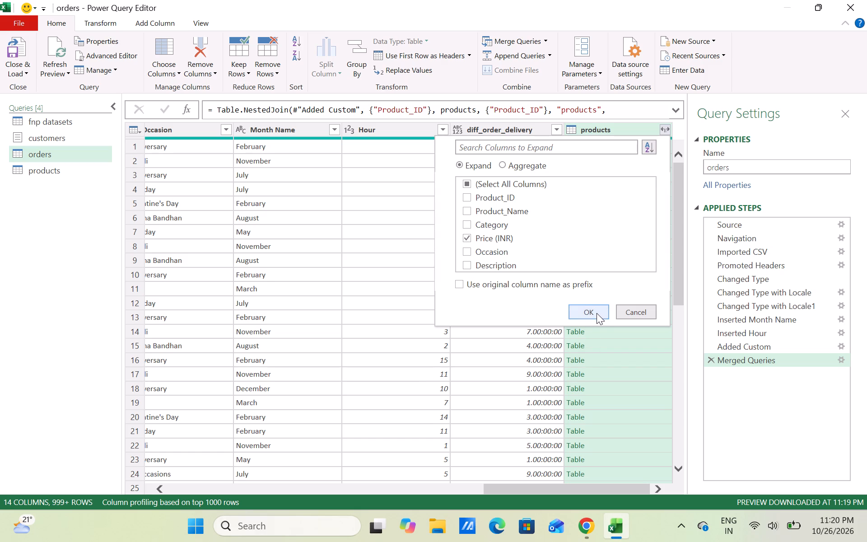
click(592, 529)
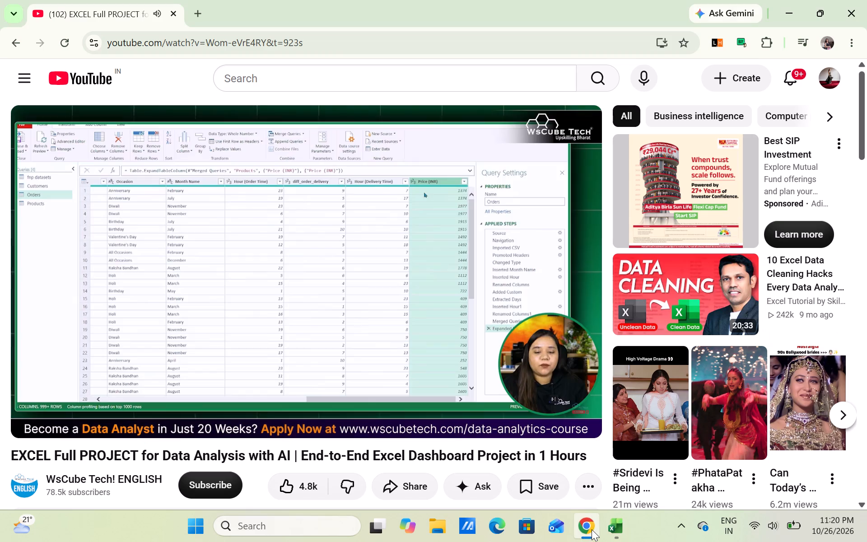
click(443, 311)
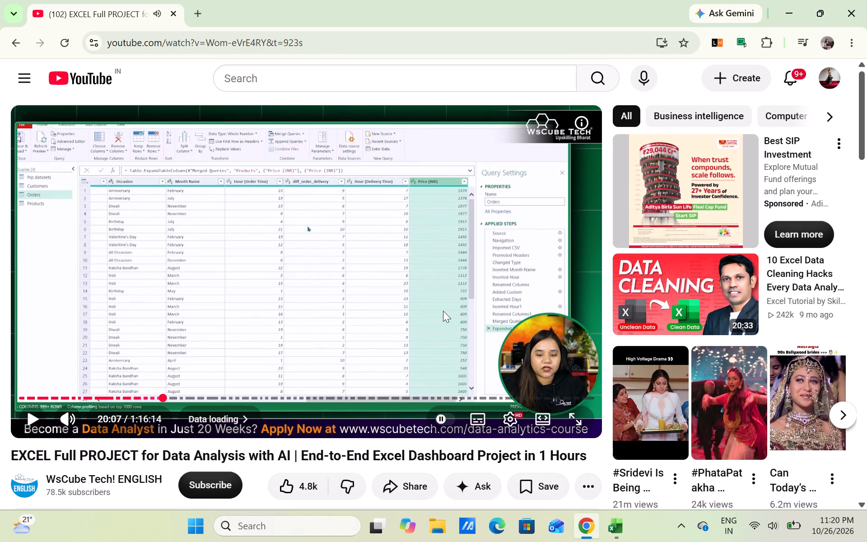
key(Left)
click(443, 311)
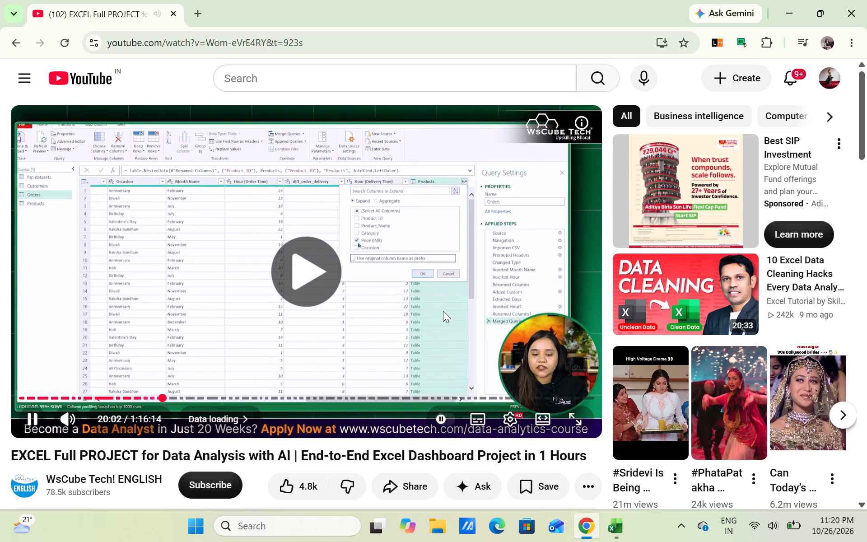
click(443, 311)
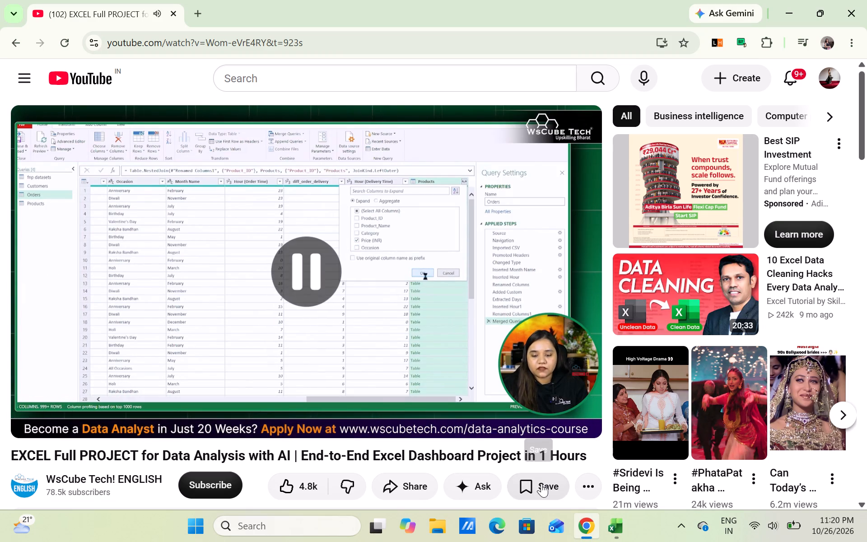
Return to the Power Query Editor and apply the expansion of Price (INR) in the orders query.
click(604, 529)
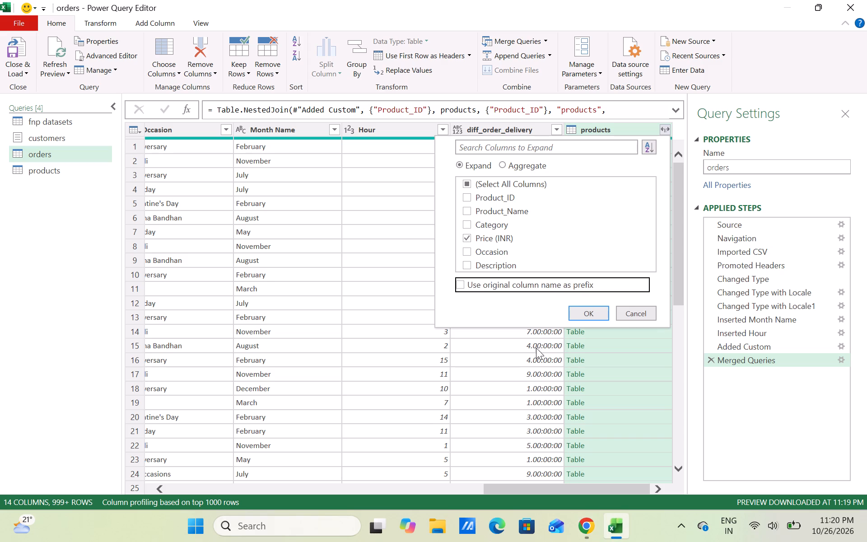
click(578, 311)
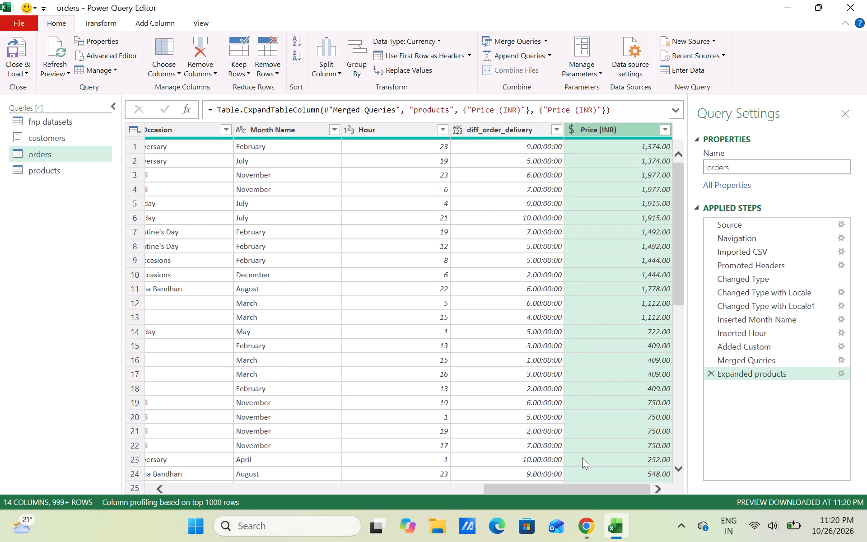
Switch to Chrome and check the expanded Price (INR) column in the tutorial video.
click(588, 531)
click(429, 290)
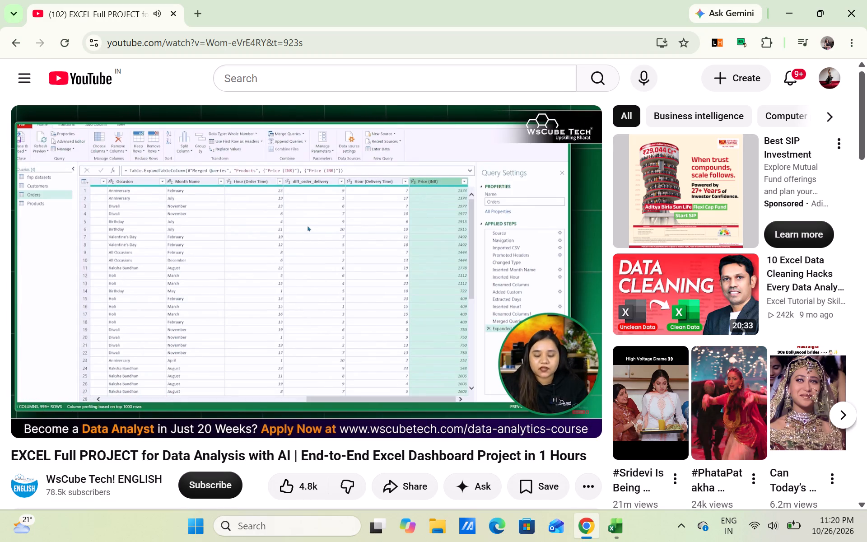
click(429, 290)
Return to the Power Query Editor and change the orders query's Price (INR) column to Whole Number.
click(614, 522)
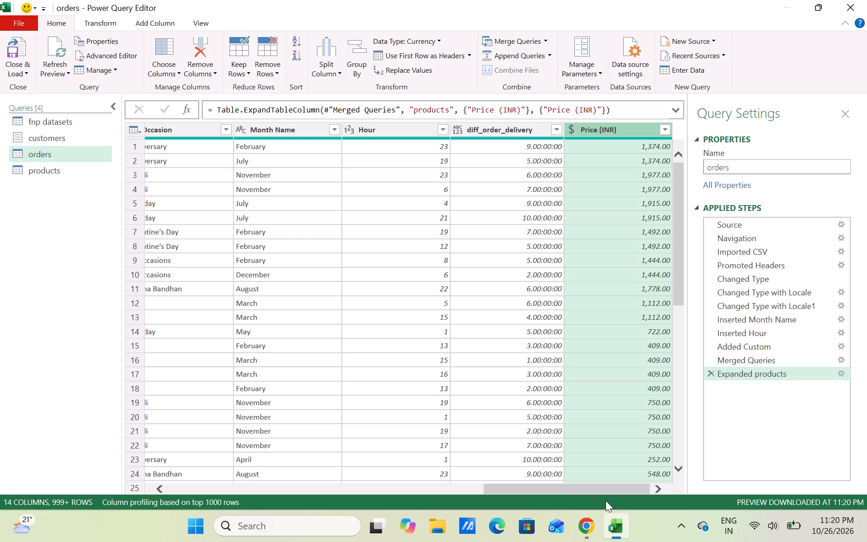
click(571, 128)
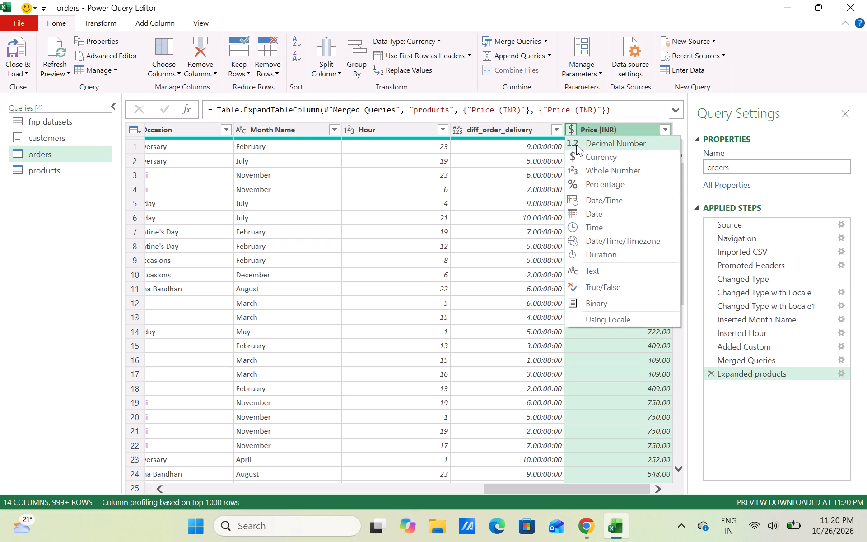
click(585, 167)
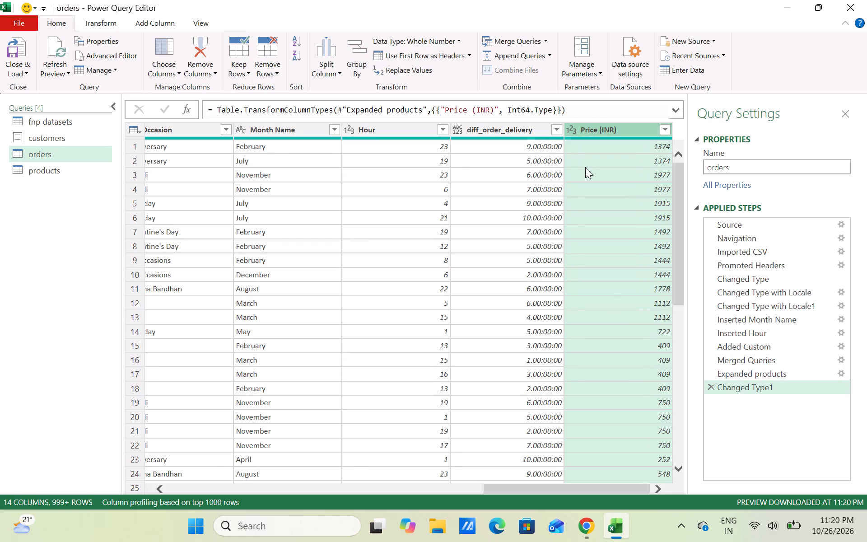
Switch back to the tutorial video in Chrome to follow its continuation.
click(588, 524)
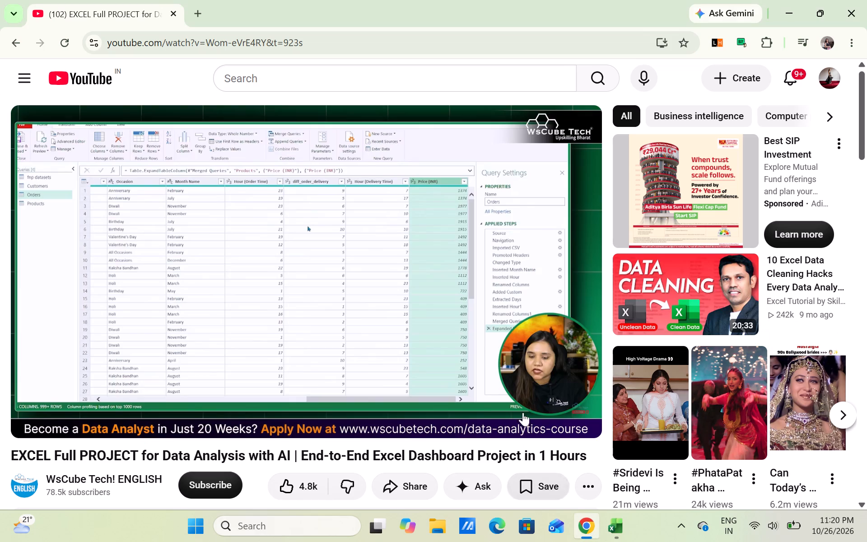
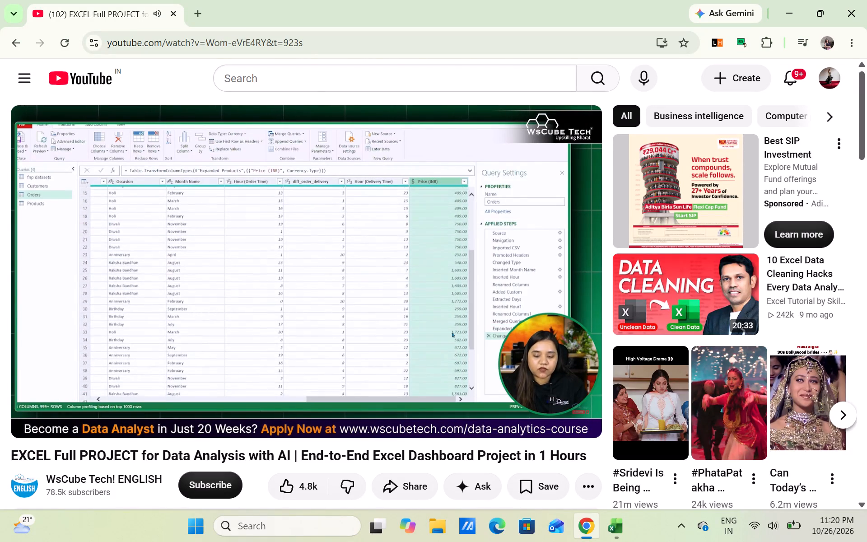
Pause the tutorial, return to the Power Query Editor and change the orders query's Price (INR) type to Currency, replacing the current conversion.
click(472, 309)
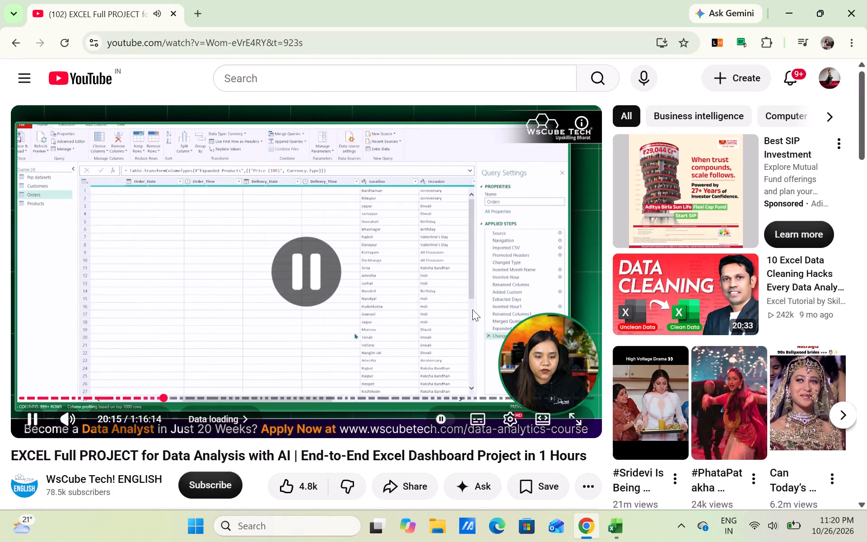
click(619, 541)
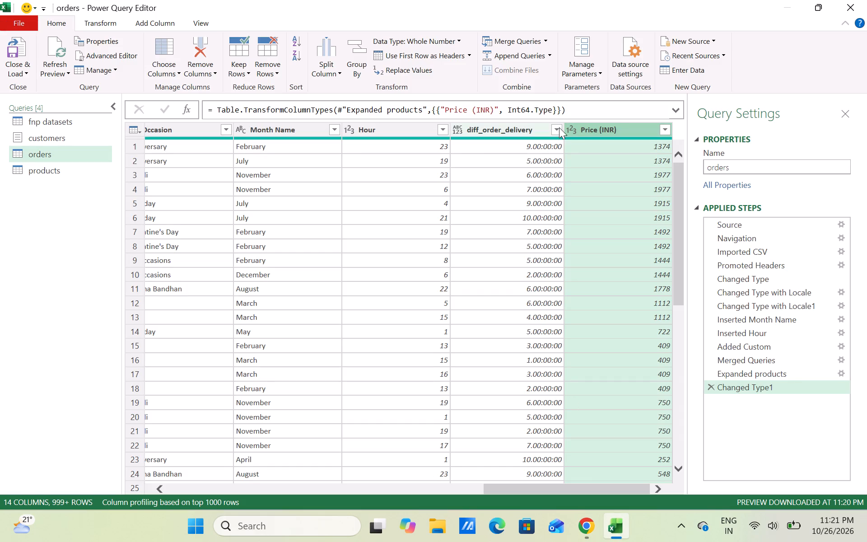
click(573, 131)
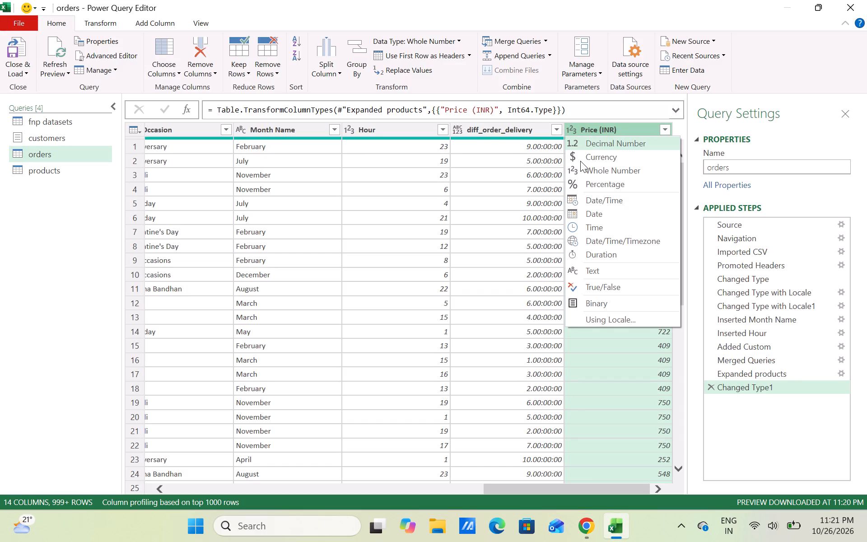
click(580, 161)
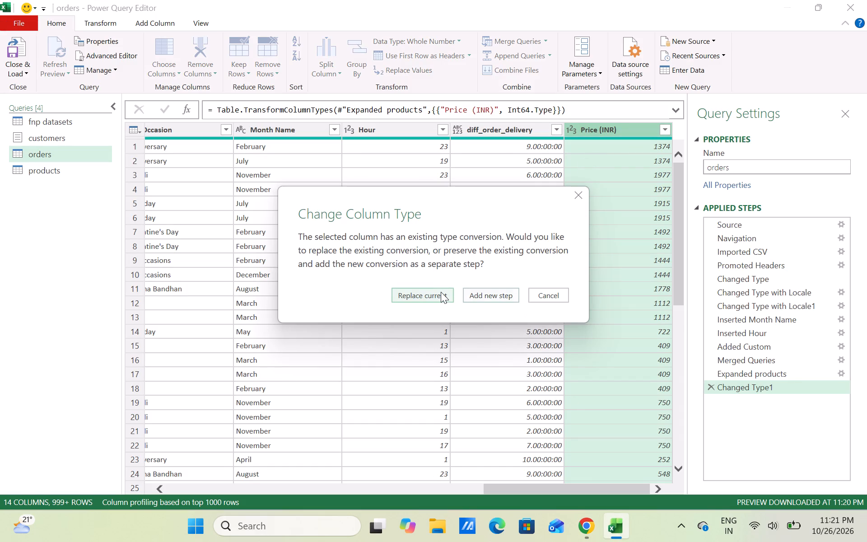
click(438, 292)
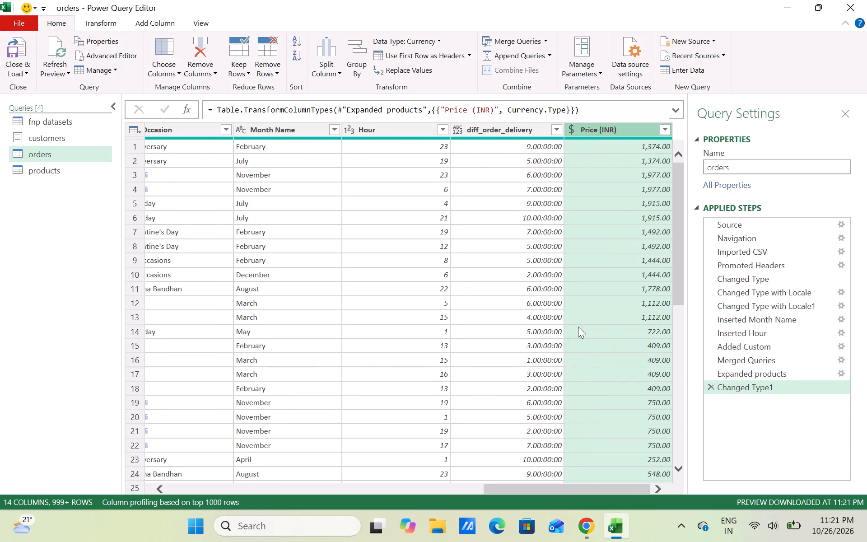
Switch to the tutorial video in Chrome, continue watching the orders section and set the playback speed to 1.5.
click(586, 540)
click(432, 248)
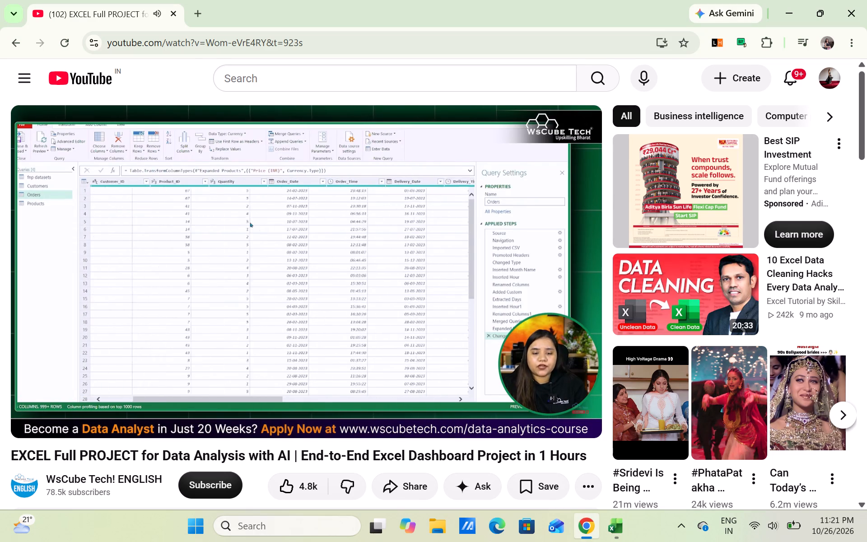
key(Right)
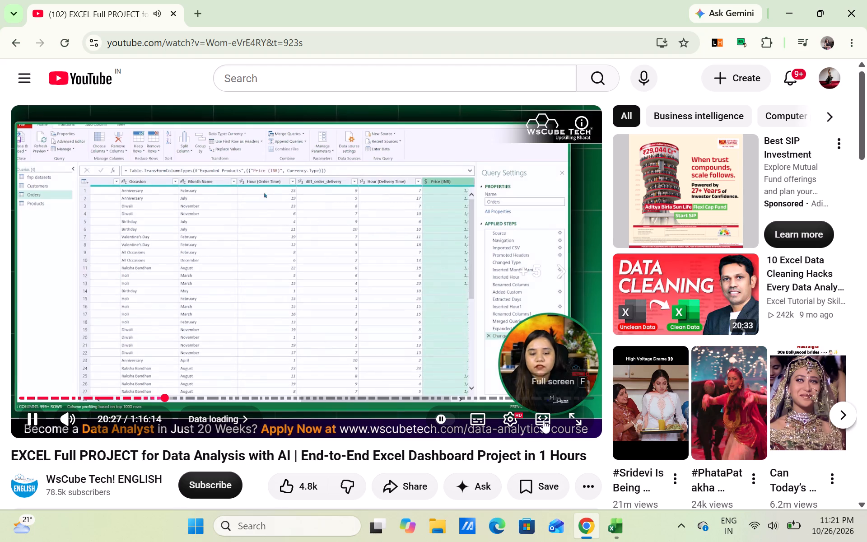
click(511, 426)
click(534, 350)
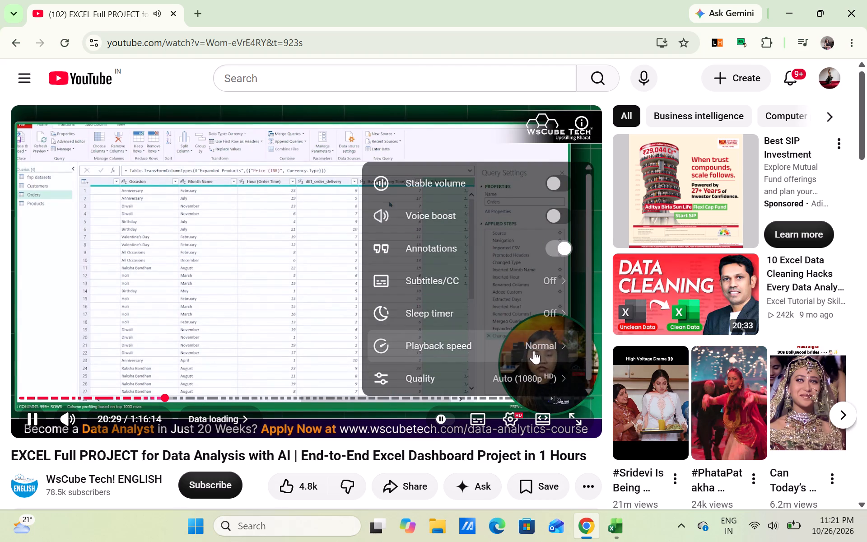
click(484, 359)
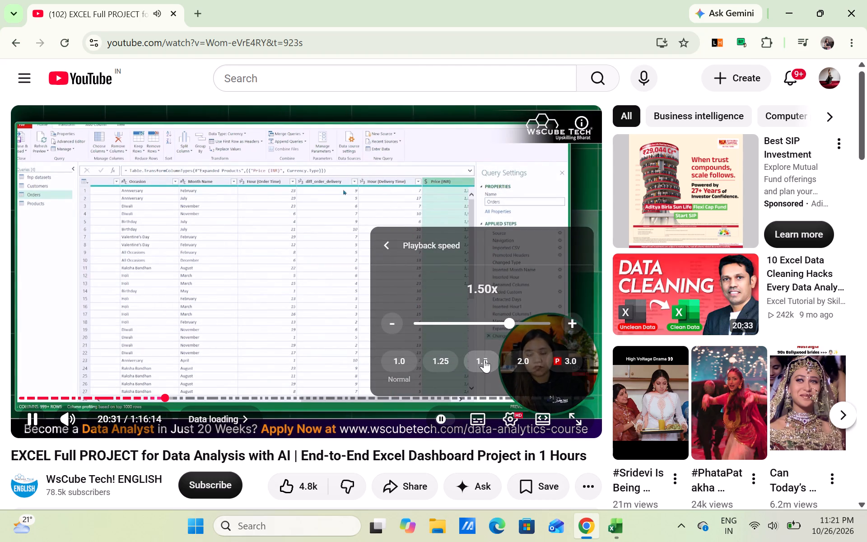
click(514, 421)
click(403, 298)
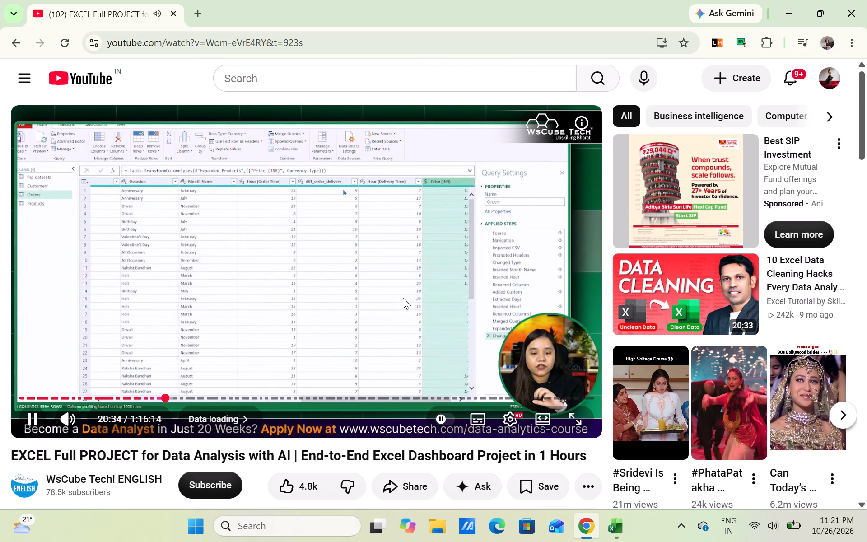
Return to the Power Query Editor and add a column to the orders query extracting the hour from Delivery_Time.
click(605, 533)
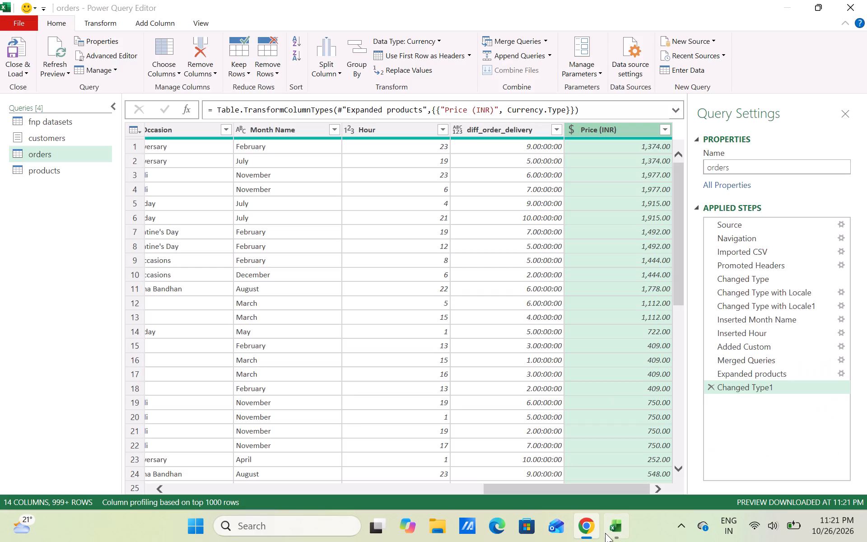
scroll(408, 267, left, 1)
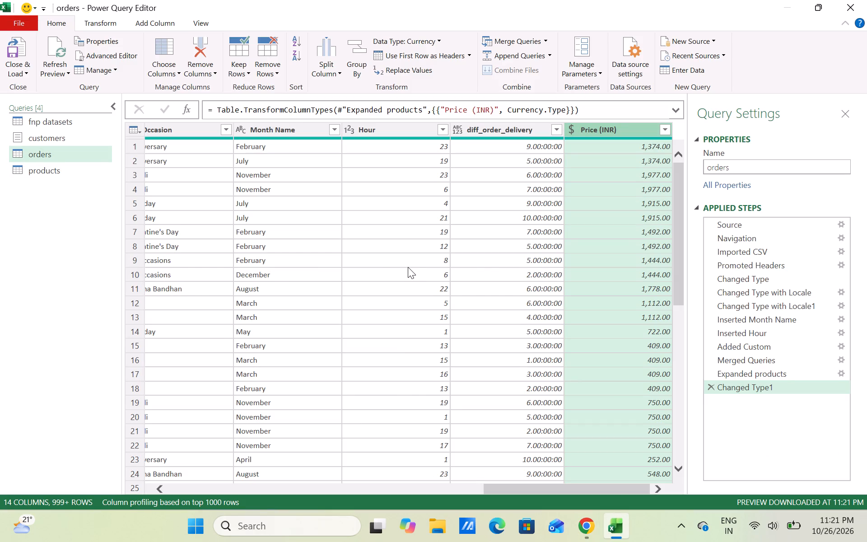
scroll(408, 267, left, 1)
scroll(408, 267, right, 1)
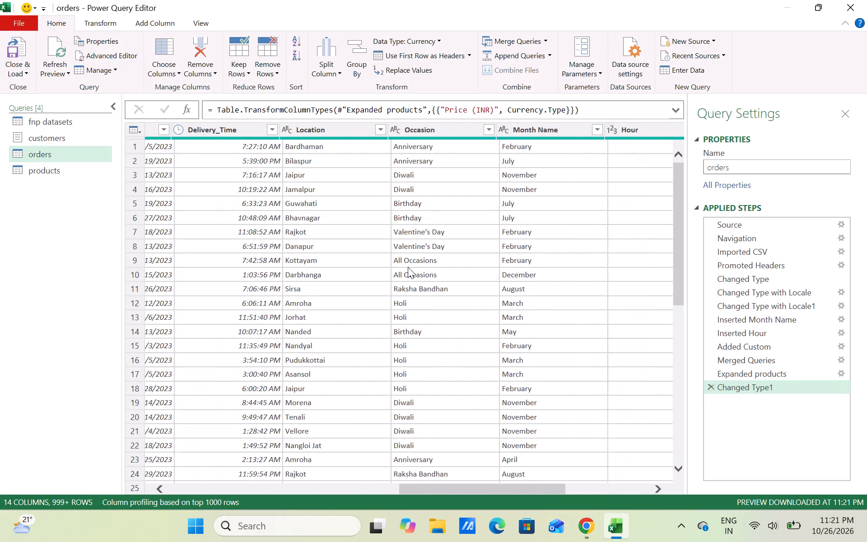
scroll(408, 267, right, 2)
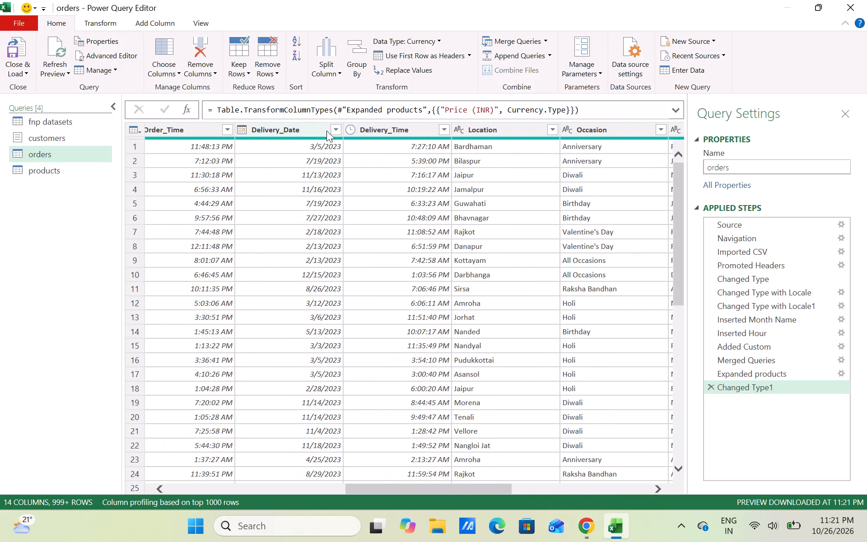
click(397, 133)
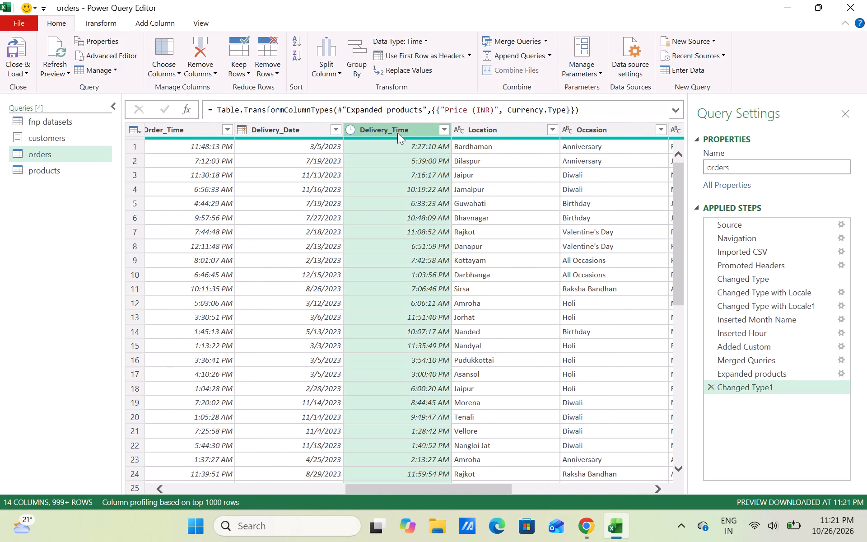
click(156, 24)
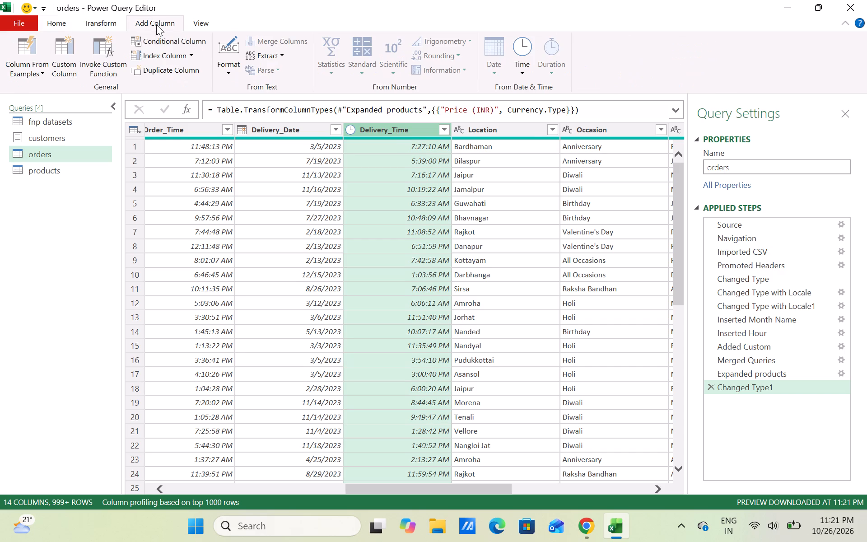
click(520, 73)
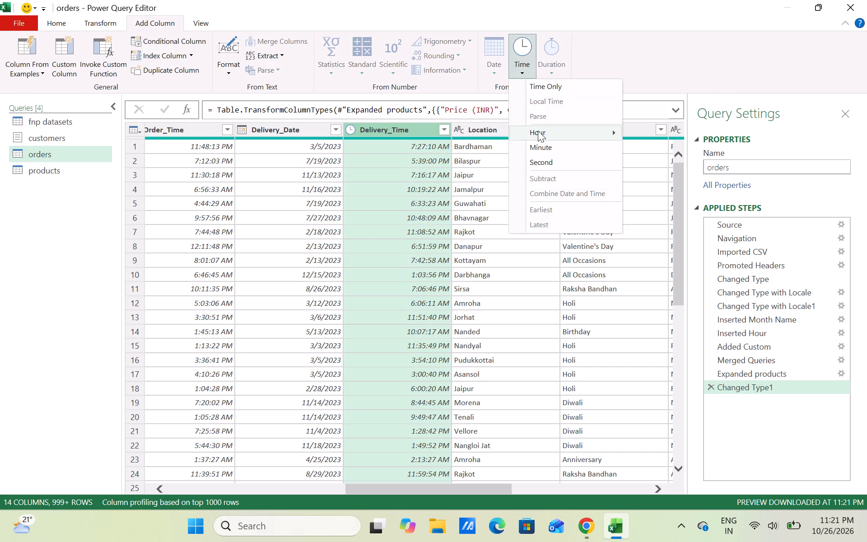
click(539, 132)
click(685, 138)
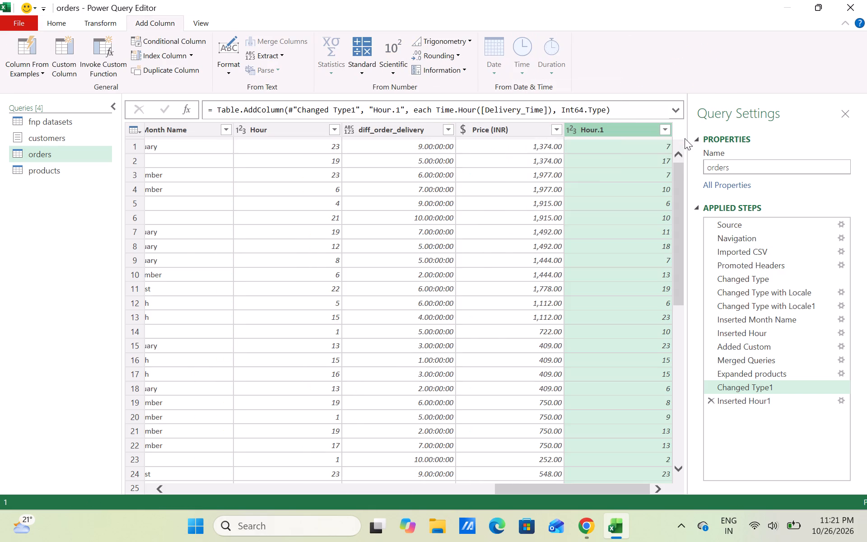
Rename the new delivery hour column in the orders query as Hour(Delivery).
triple_click(600, 129)
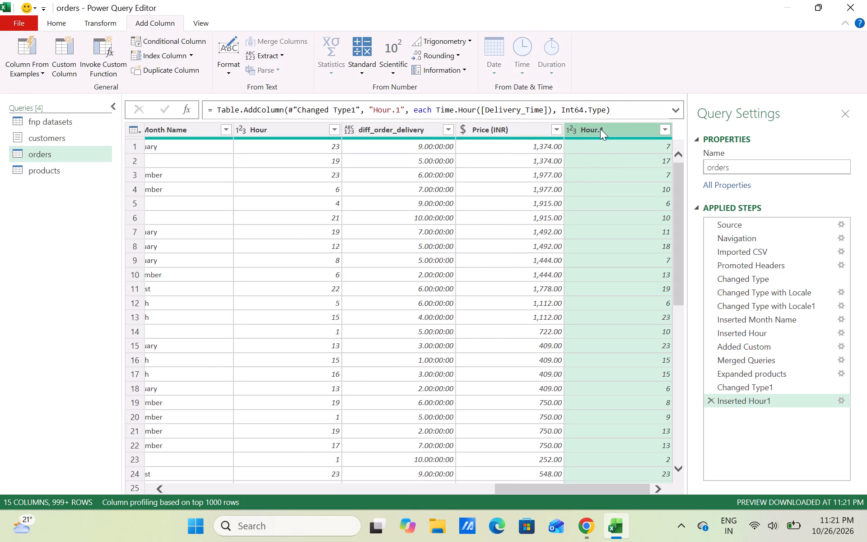
click(606, 130)
key(BackSpace)
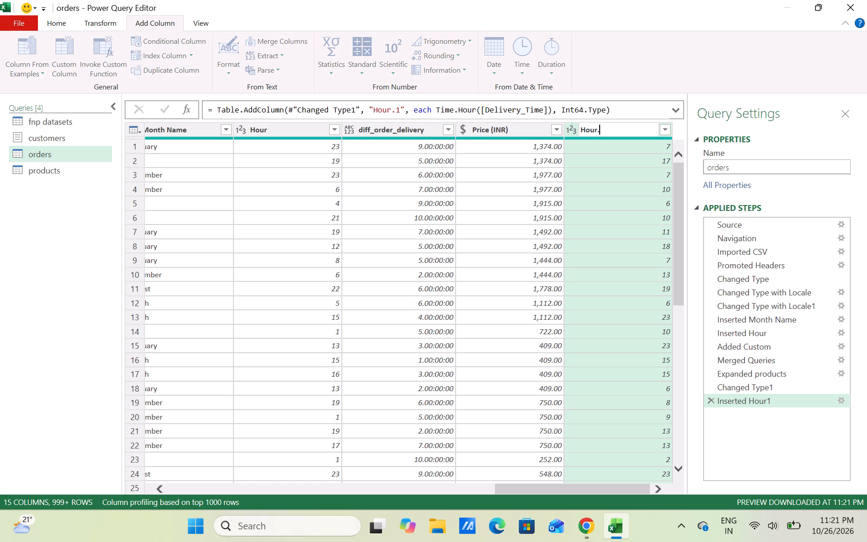
key(BackSpace)
text(())
key(Left)
text(livery)
click(636, 252)
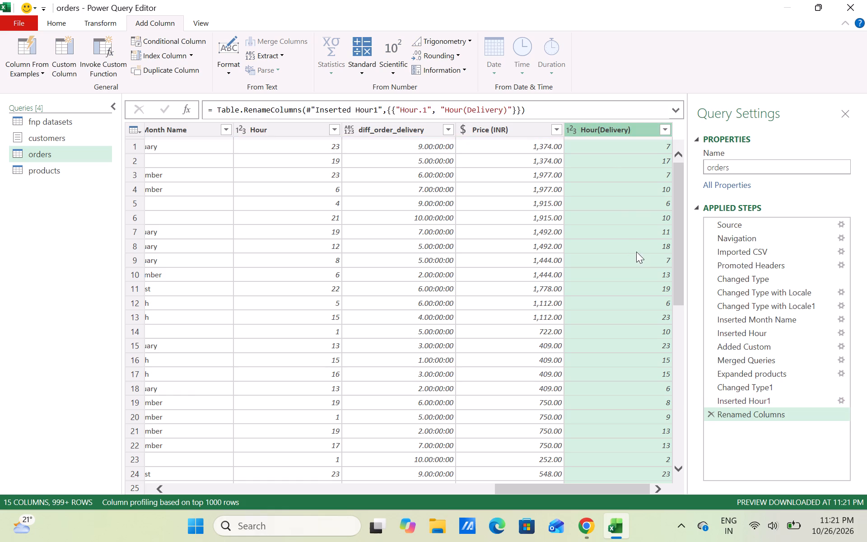
Rename the orders query's existing Hour column as Hour(Order).
triple_click(288, 129)
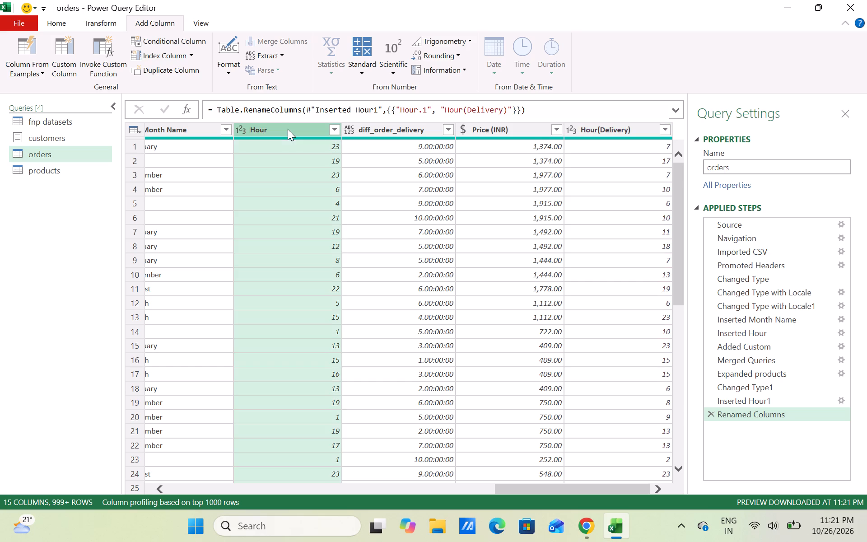
click(288, 129)
text(())
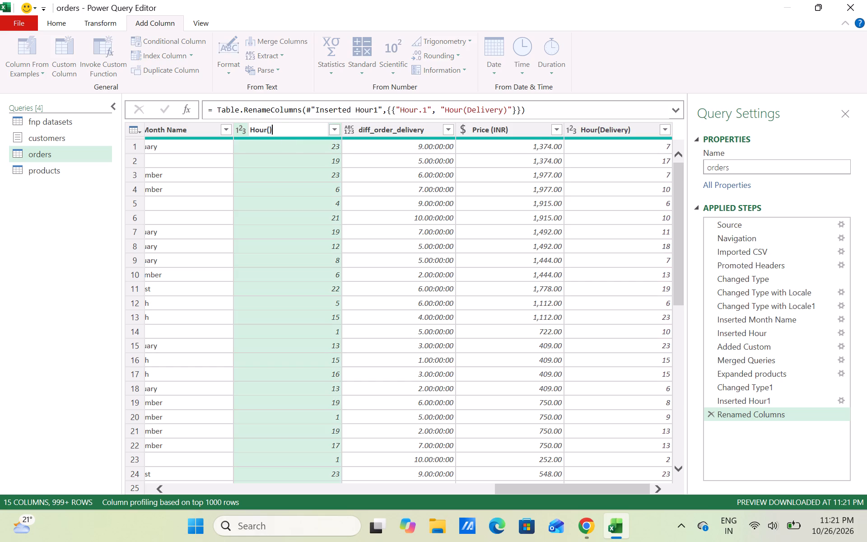
key(Left)
text(rder)
key(Return)
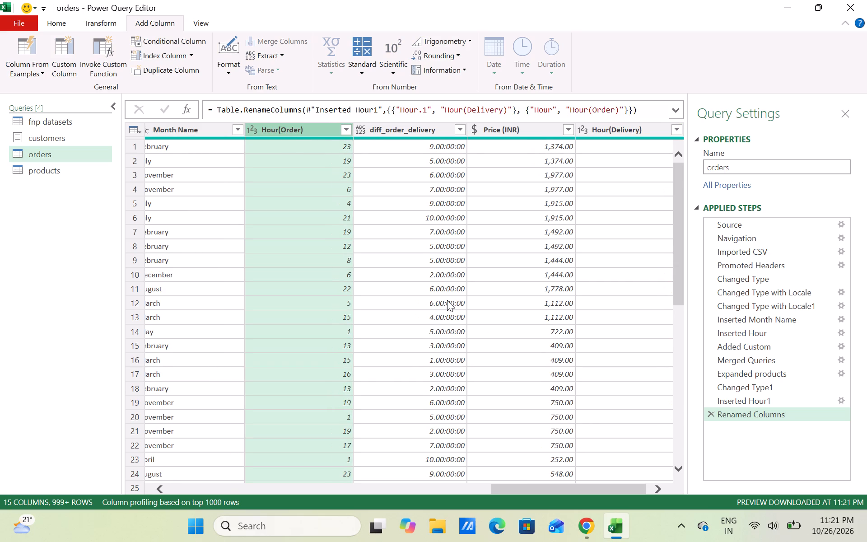
Switch to Chrome and resume the tutorial video, skipping ahead to the part on loading the data.
click(585, 523)
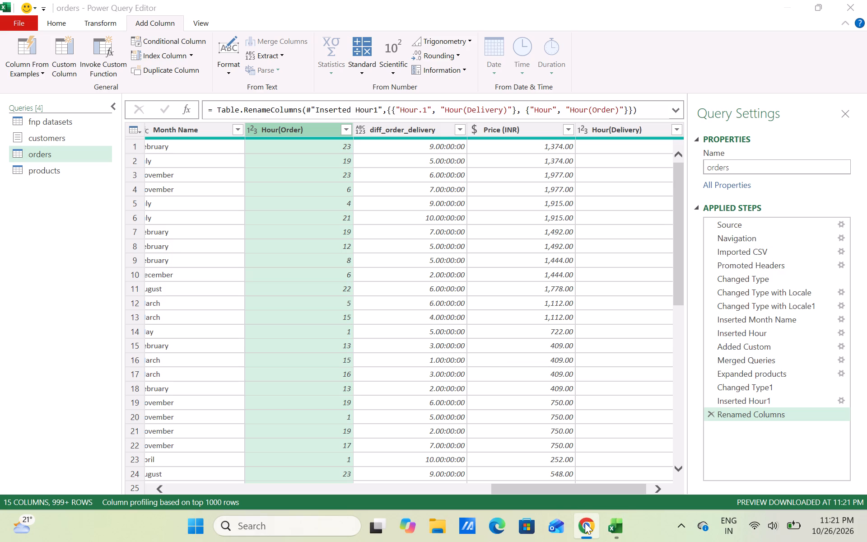
click(585, 523)
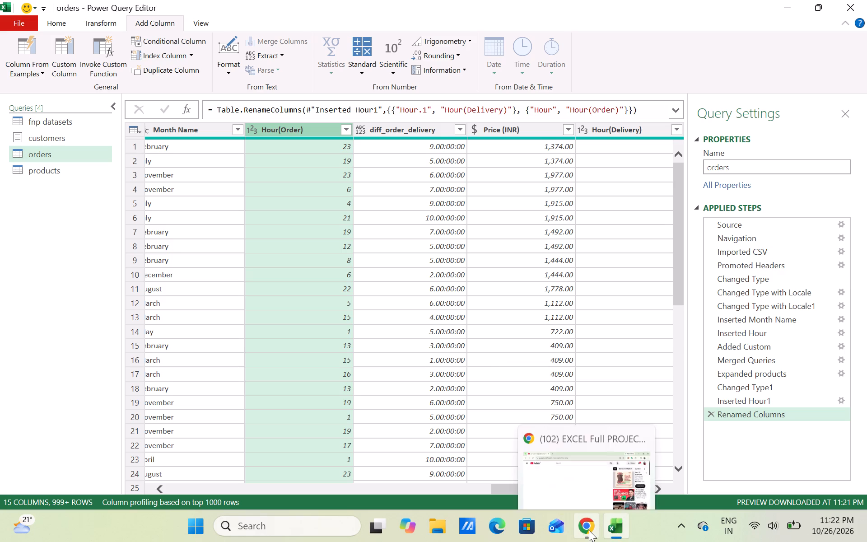
click(589, 530)
click(481, 324)
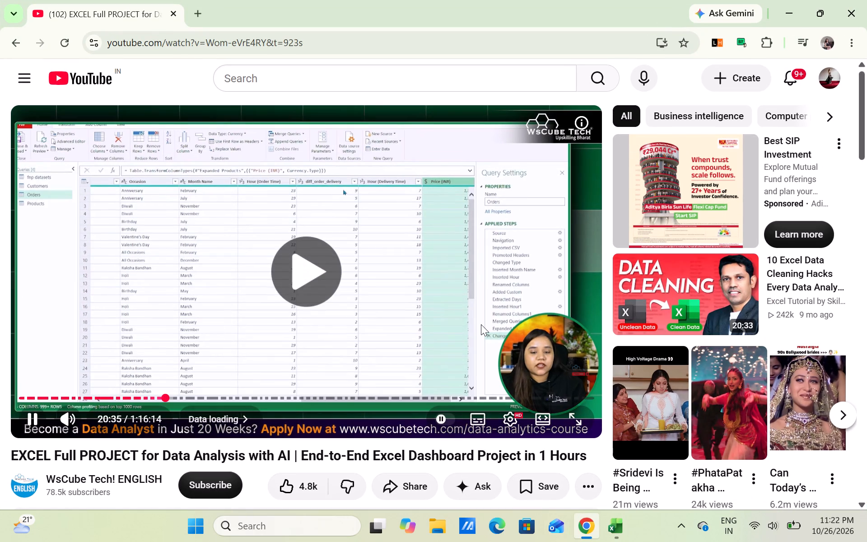
key(Right)
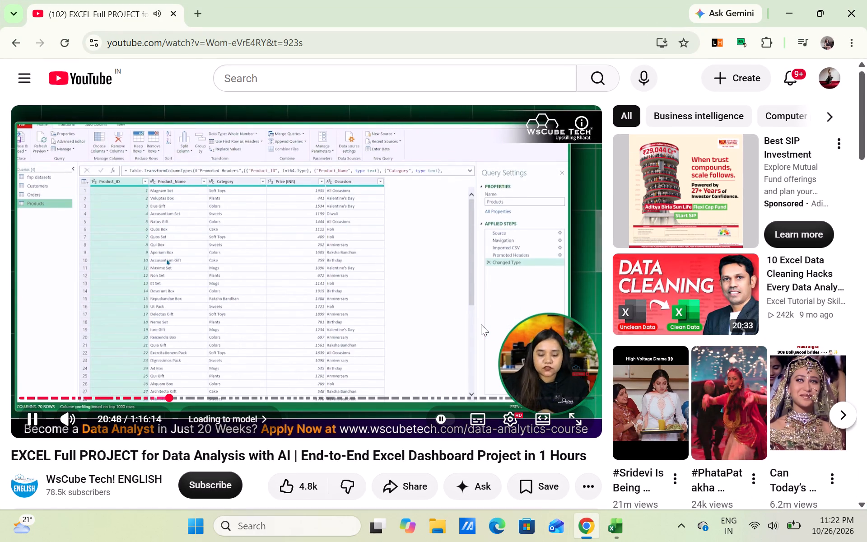
Switch to the Power Query Editor and run Close & Load To for the prepared queries.
click(614, 531)
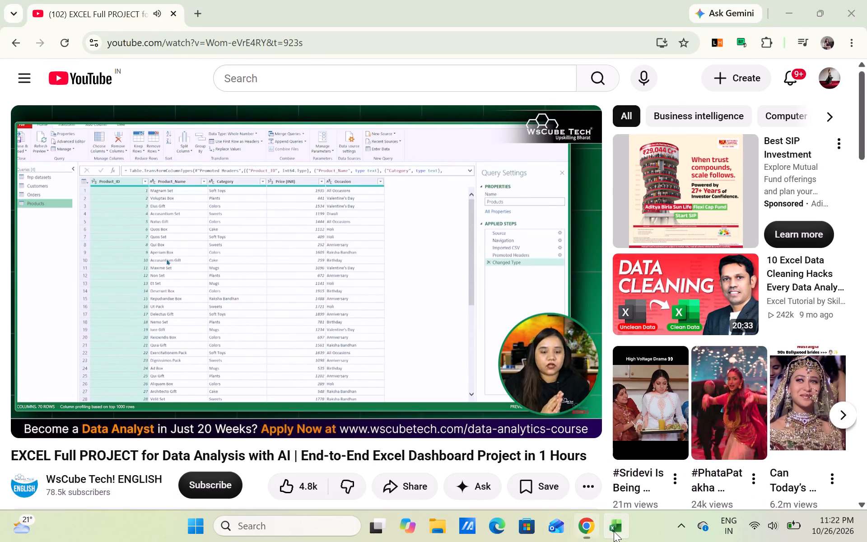
scroll(292, 296, right, 4)
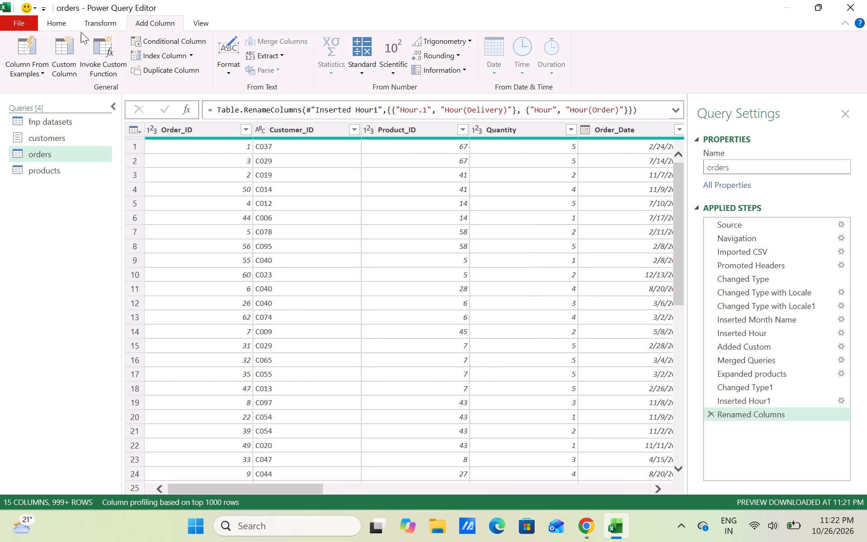
click(42, 75)
click(46, 301)
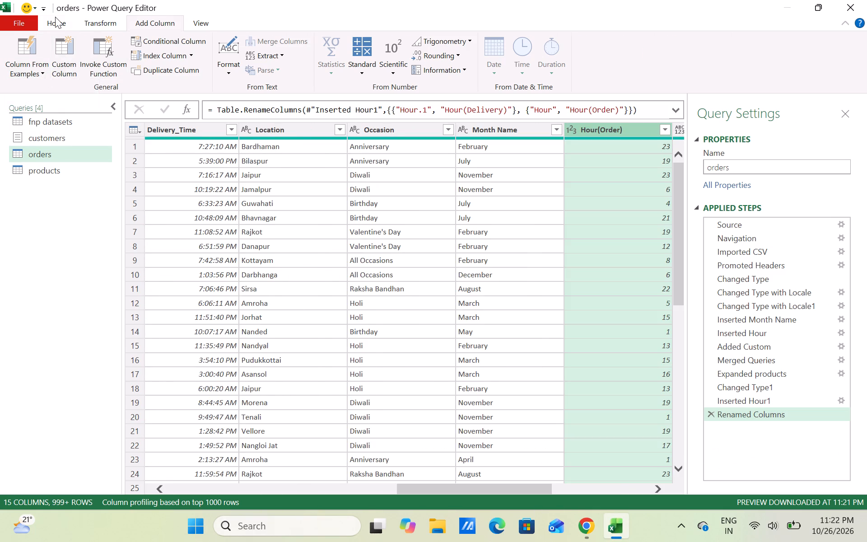
click(55, 17)
click(25, 70)
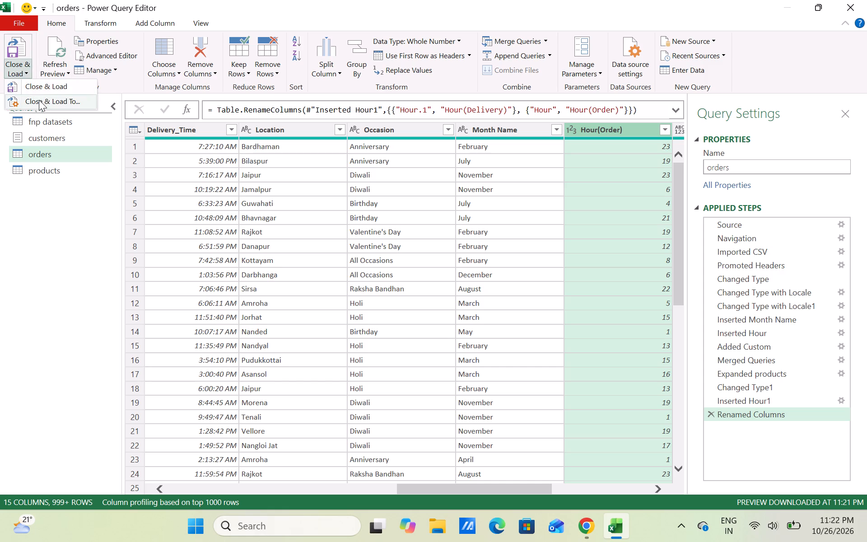
click(39, 100)
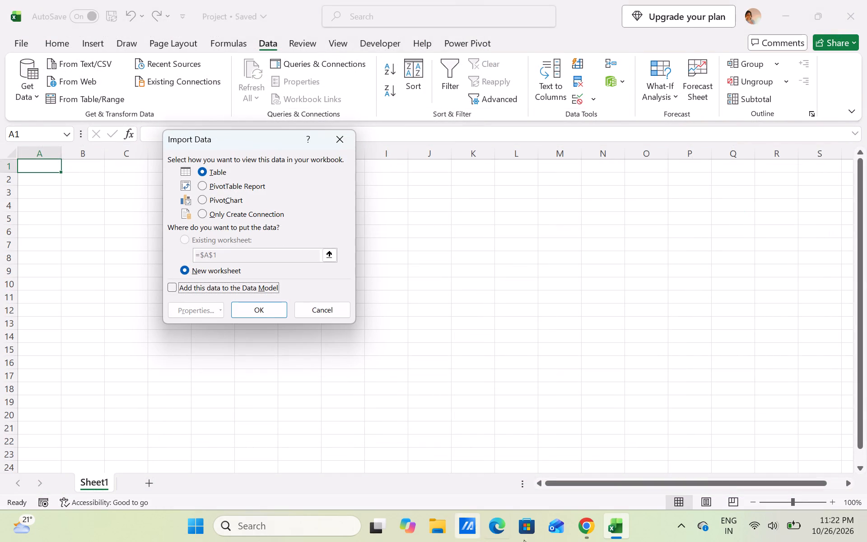
Switch to Chrome and skip the tutorial video ahead to check which import options it uses.
click(585, 538)
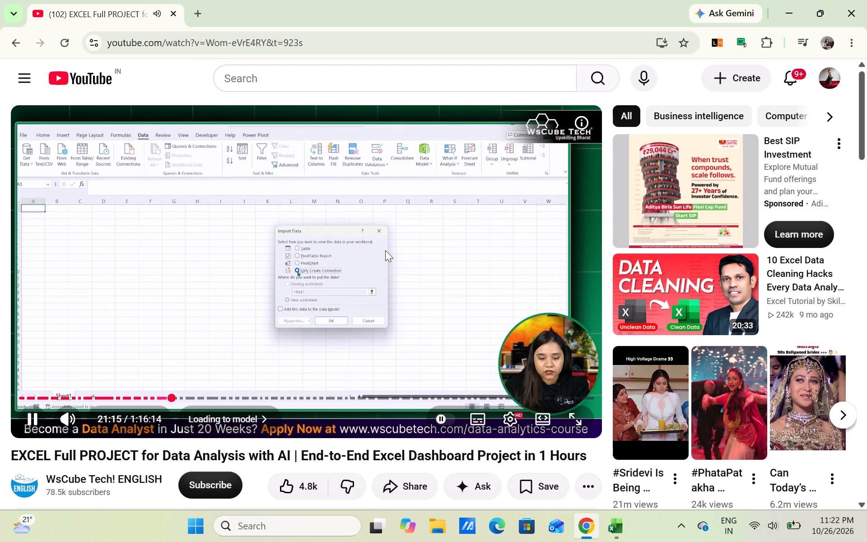
key(Right)
key(Right)
key(Right)
key(Right)
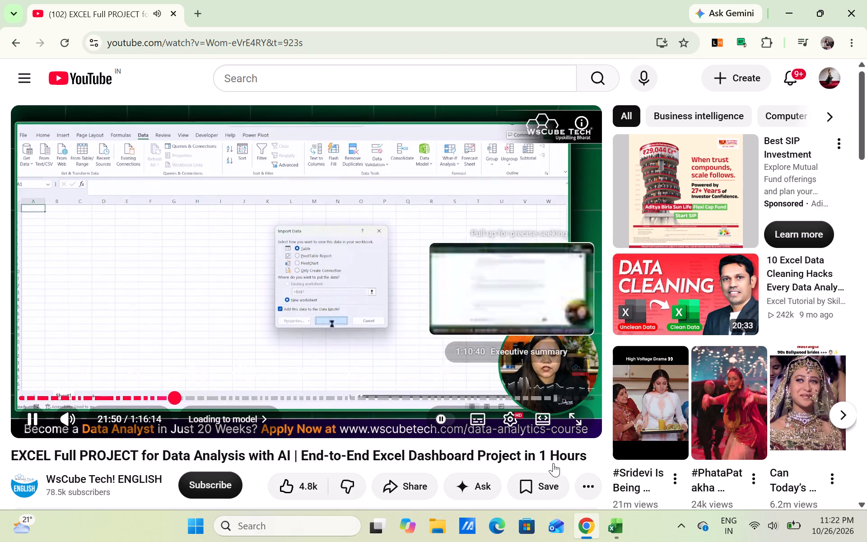
Return to Excel and load the queries as tables in new worksheets, adding the data to the Data Model.
click(621, 531)
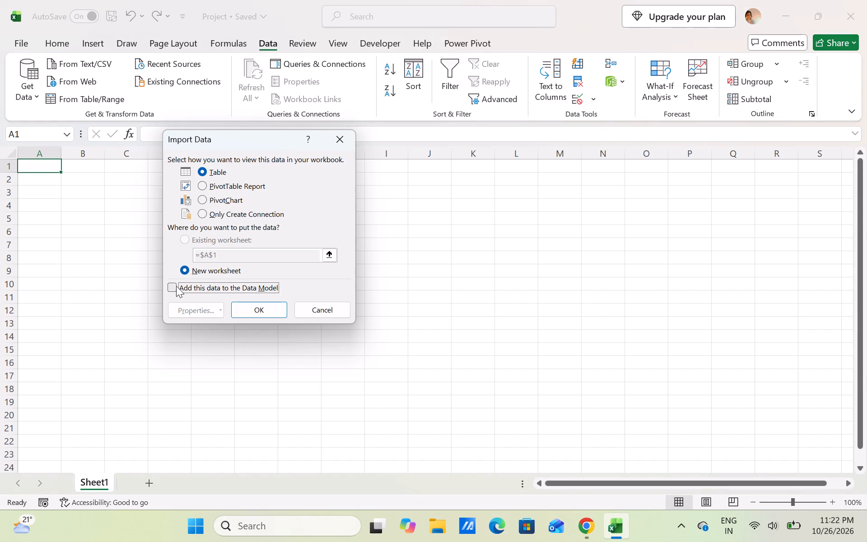
click(174, 283)
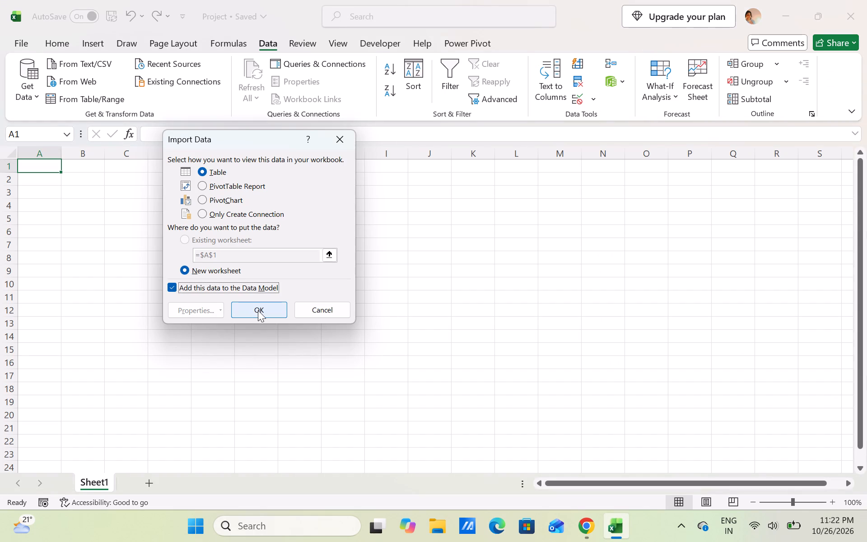
click(258, 310)
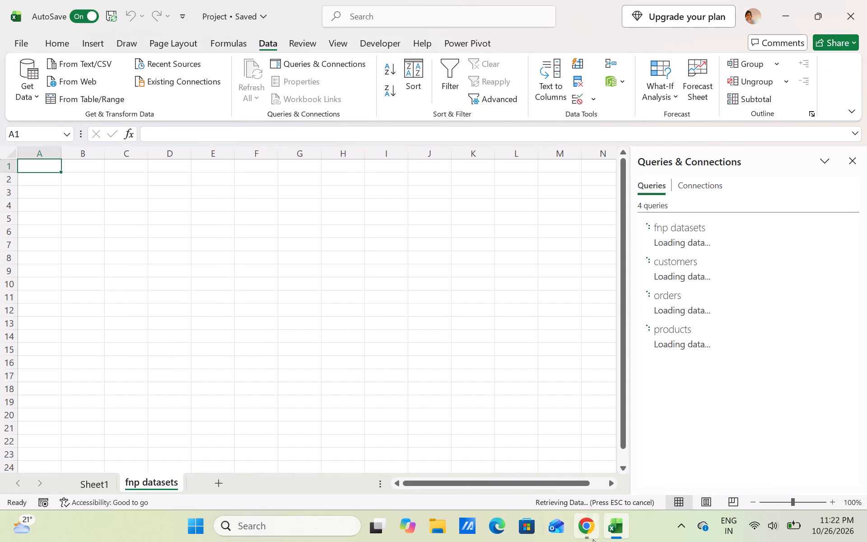
Switch to Chrome, skip the ad, advance the tutorial to the part after loading, and restore the browser to a smaller window.
click(593, 539)
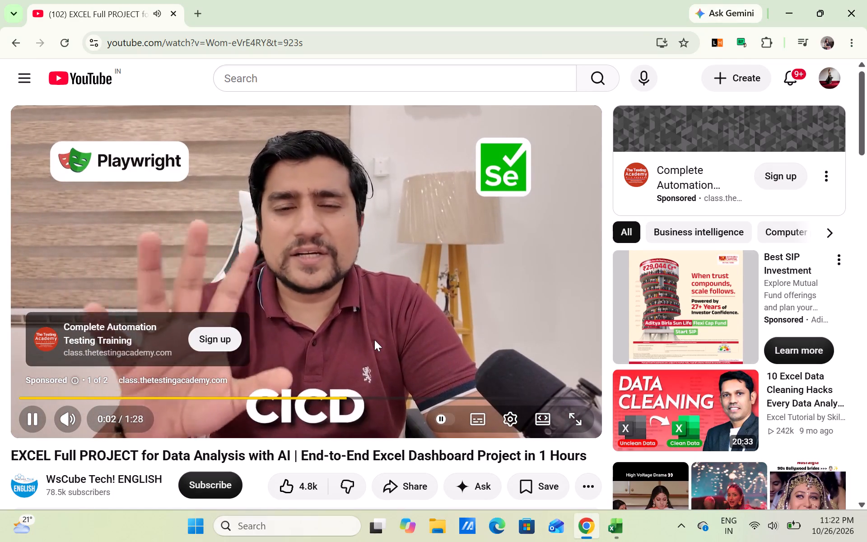
click(569, 379)
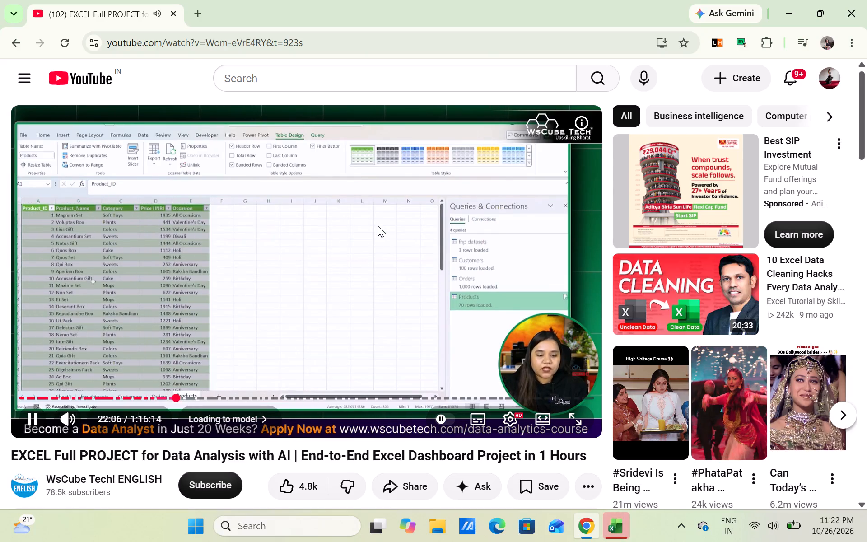
key(Right)
key(Right)
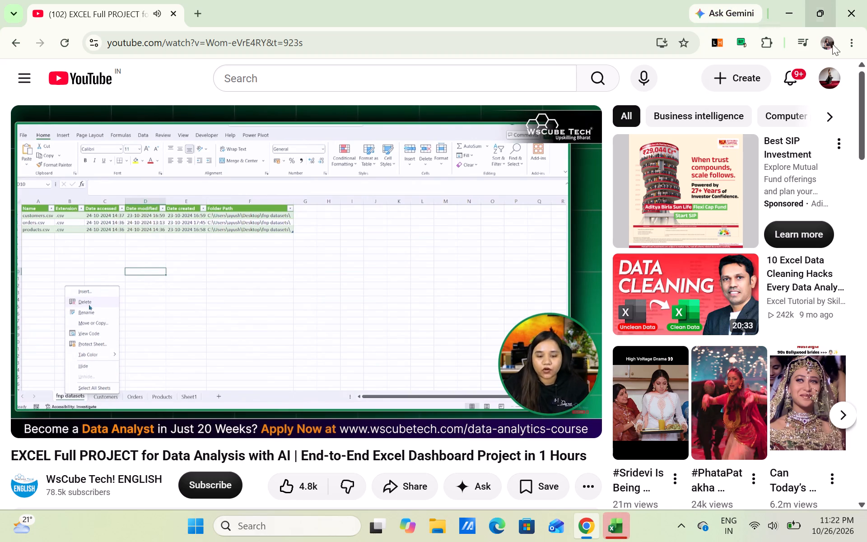
click(844, 51)
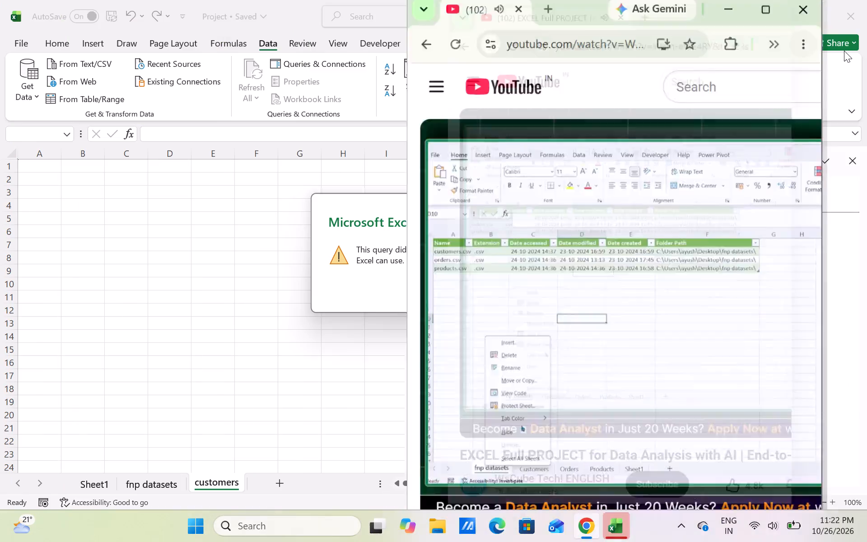
Return to Excel and dismiss the message about the query load.
click(302, 172)
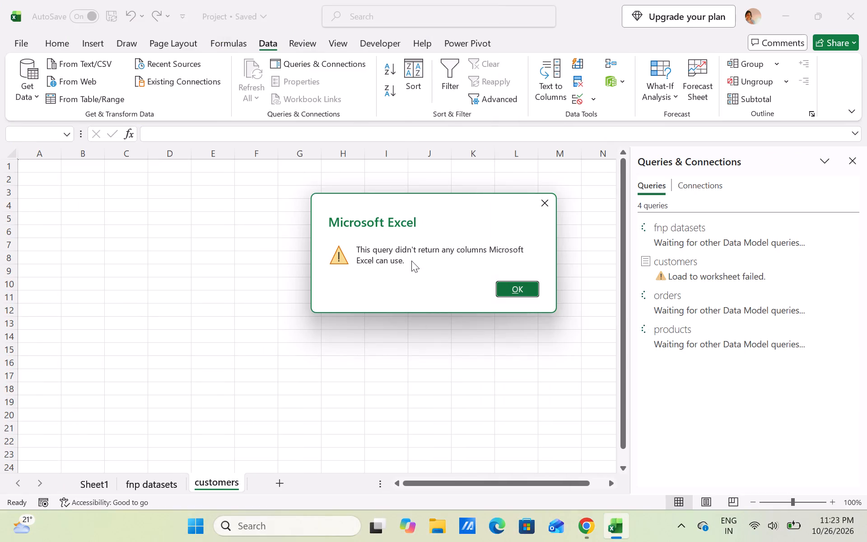
click(524, 286)
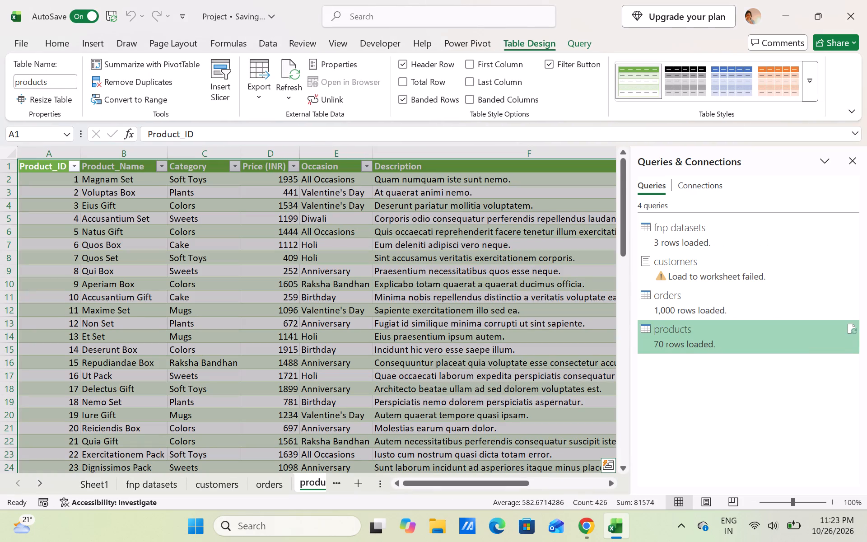
Bring up Chrome, pause the tutorial video and minimise the browser window.
click(583, 532)
click(657, 171)
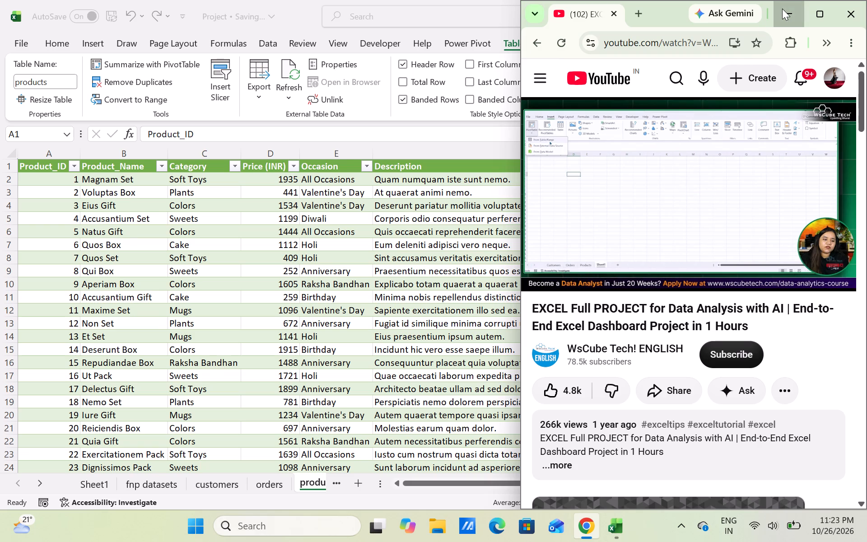
click(782, 9)
Open the customers query for editing from the workbook's query list and expand the customers.csv file into a table.
click(678, 279)
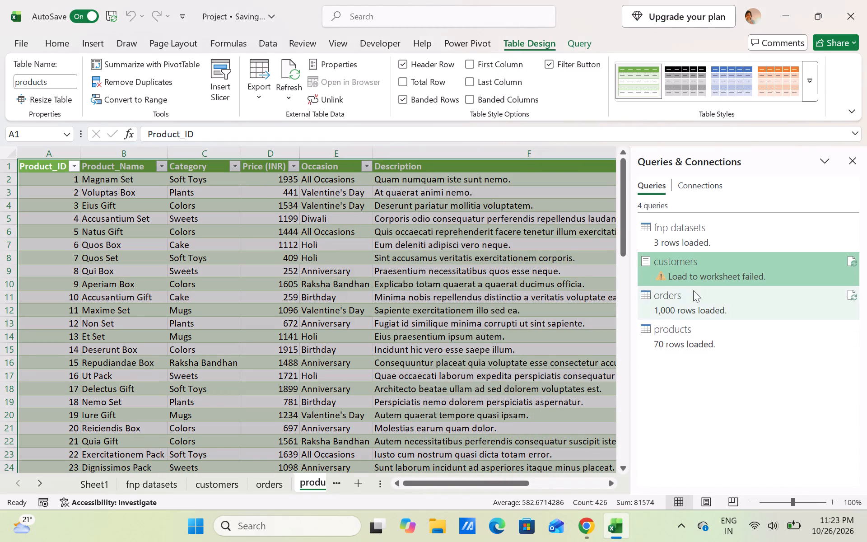
click(698, 280)
click(698, 280)
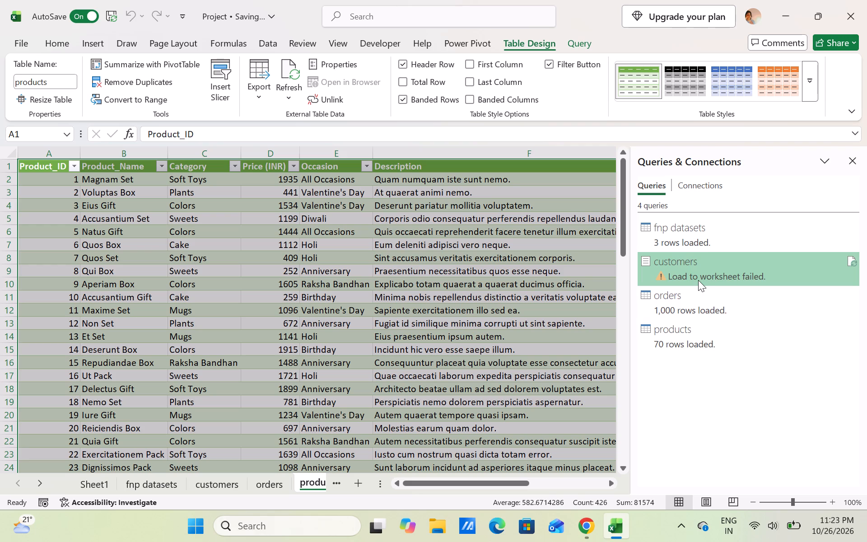
click(853, 261)
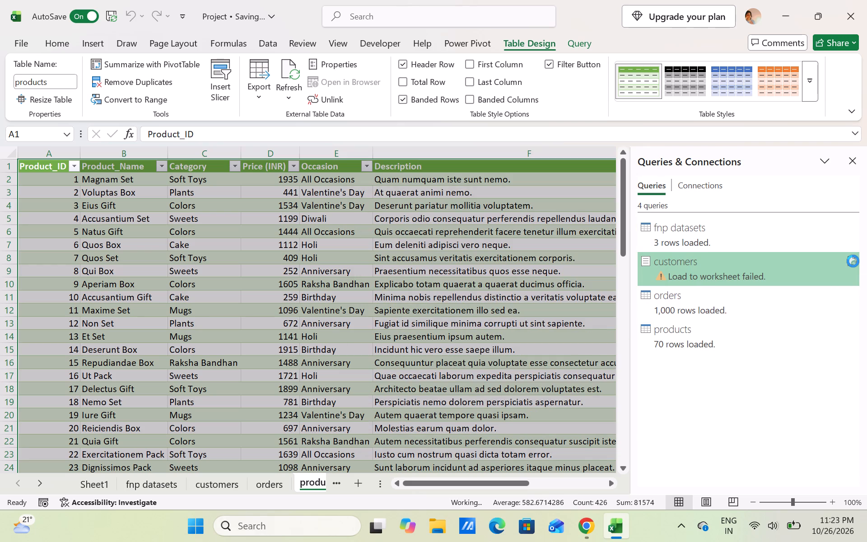
click(853, 261)
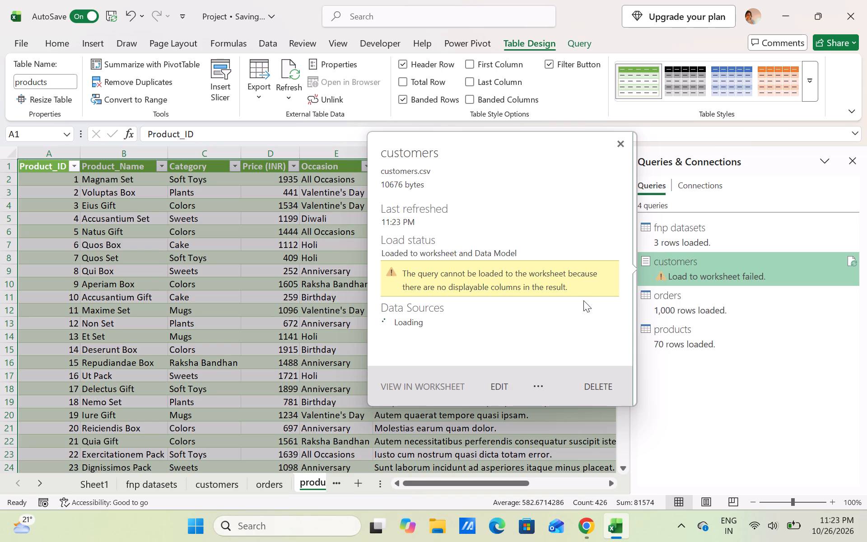
click(496, 387)
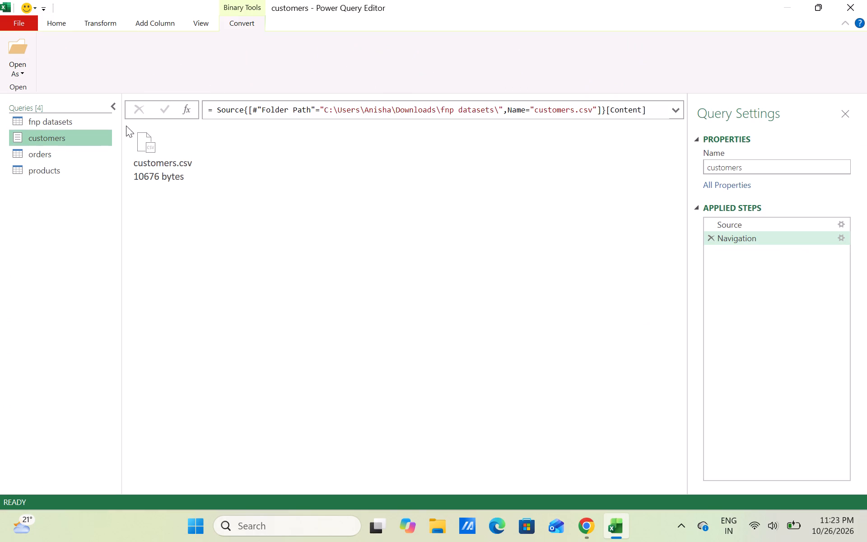
click(164, 179)
double_click(164, 179)
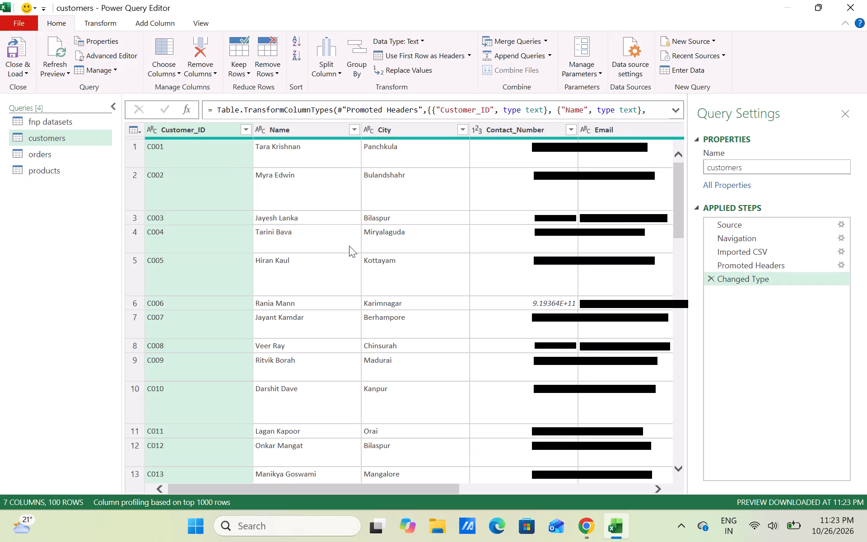
Examine the columns of the customers query, including Contact_Number, and the columns of the orders query.
scroll(361, 249, left, 3)
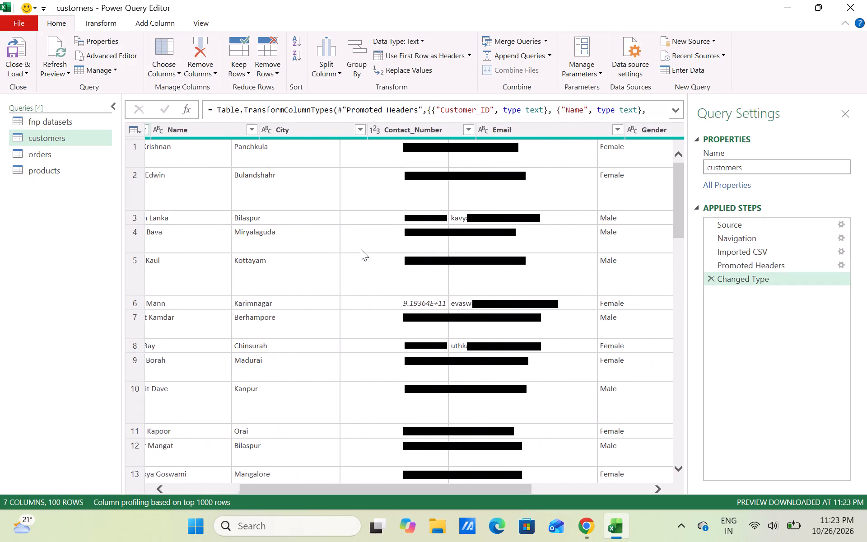
scroll(361, 249, left, 1)
click(401, 132)
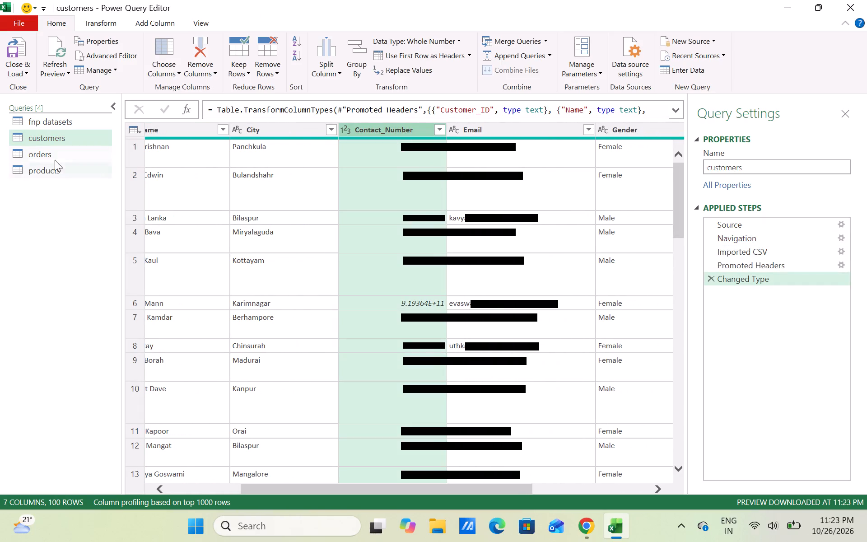
double_click(55, 155)
scroll(302, 262, left, 1)
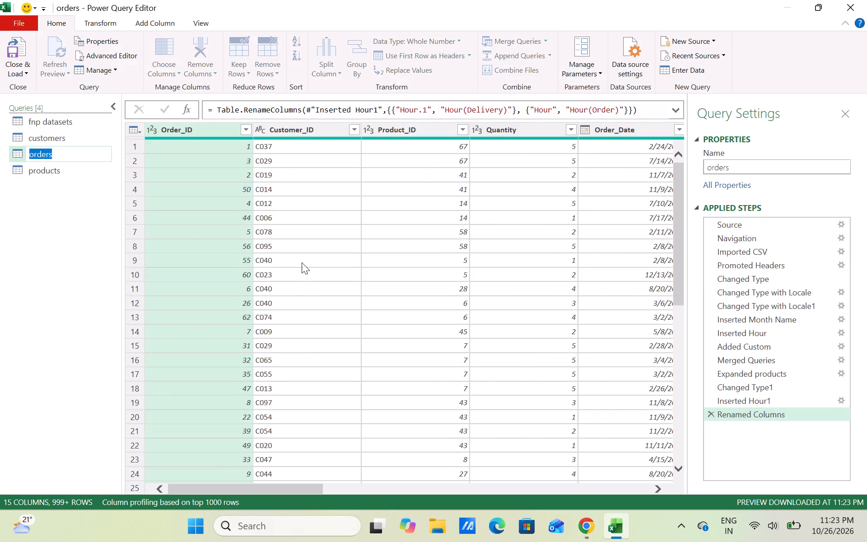
scroll(302, 262, left, 5)
click(475, 235)
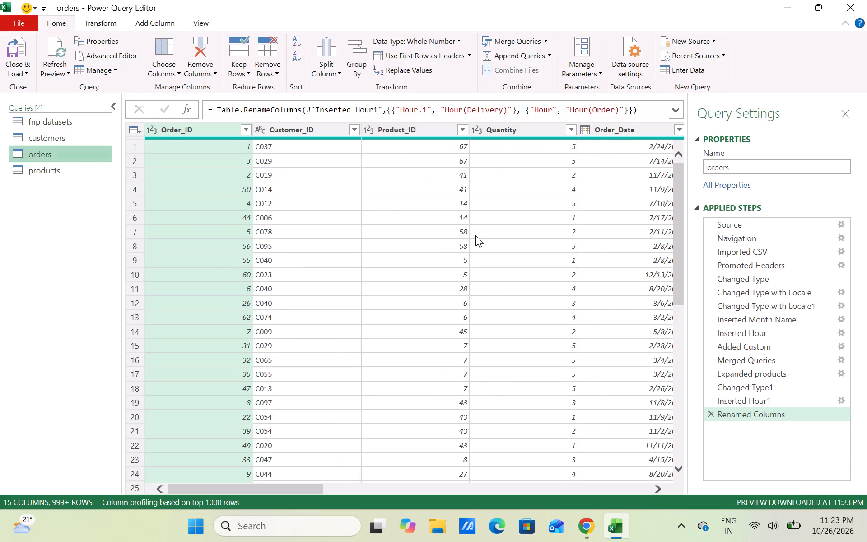
scroll(475, 235, left, 3)
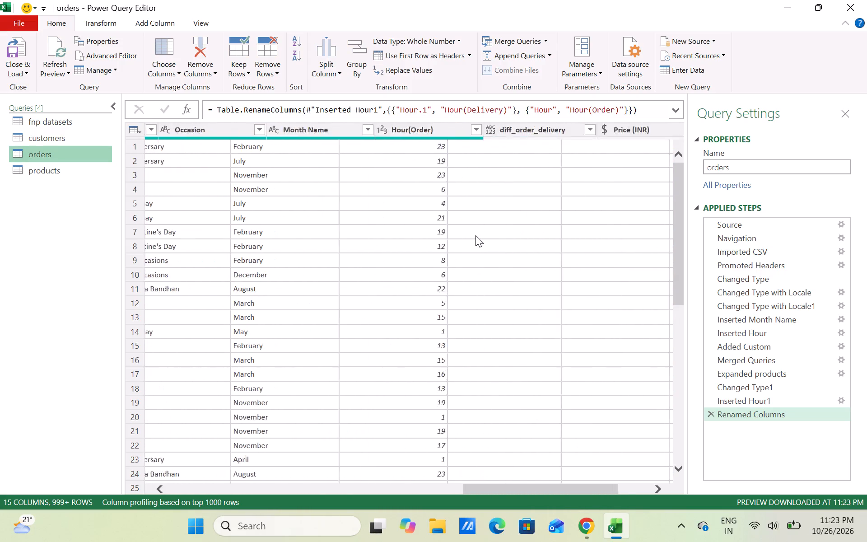
scroll(475, 235, left, 2)
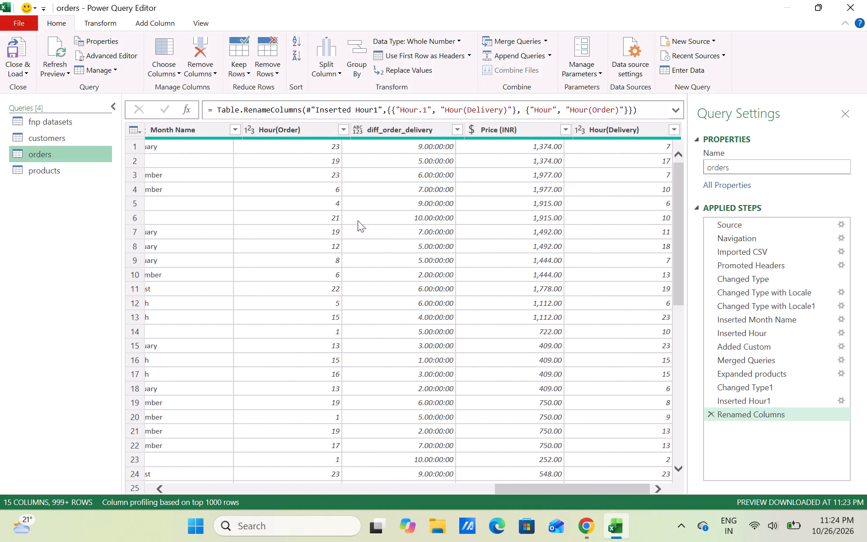
Change the Contact_Number column in the customers query to the Text type, replacing the current conversion.
double_click(84, 137)
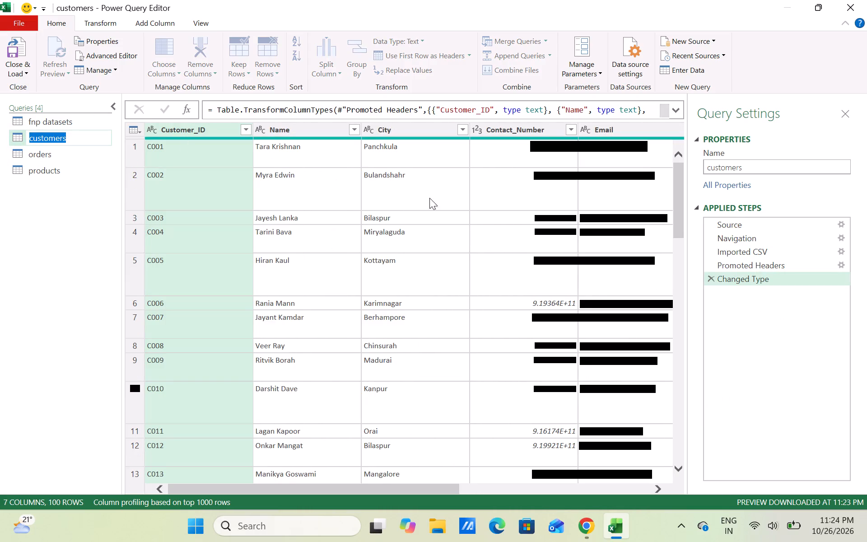
scroll(453, 215, left, 1)
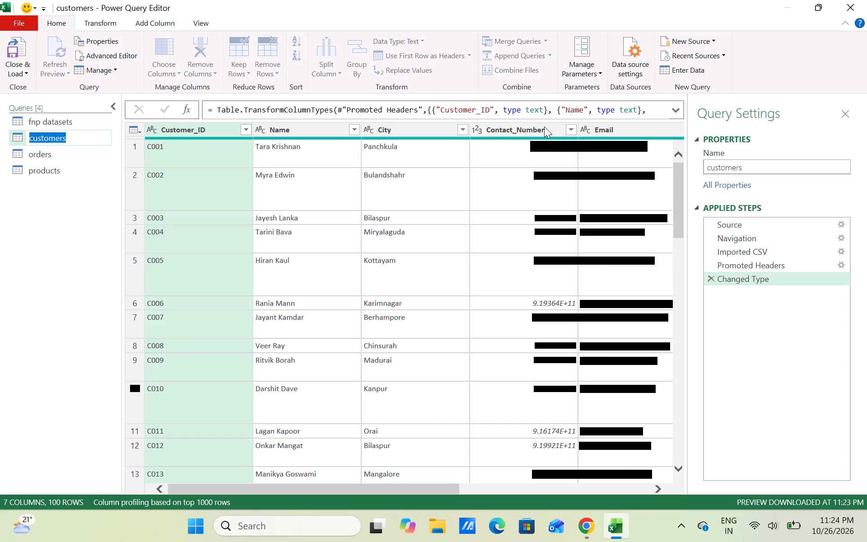
click(544, 126)
click(544, 126)
right_click(544, 126)
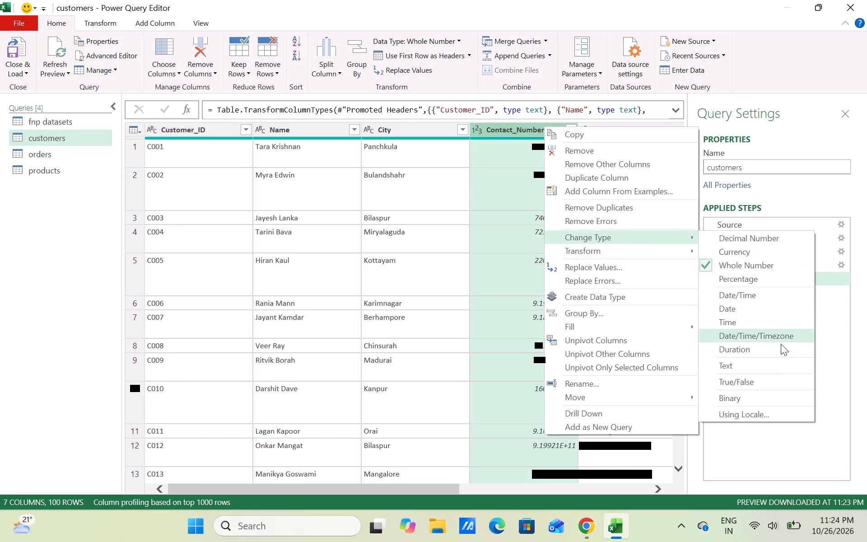
click(755, 367)
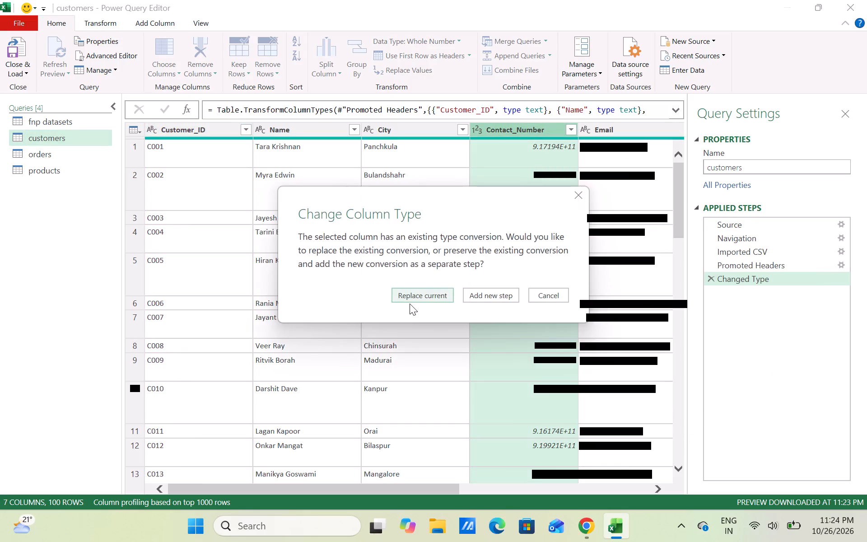
click(428, 297)
scroll(466, 284, left, 1)
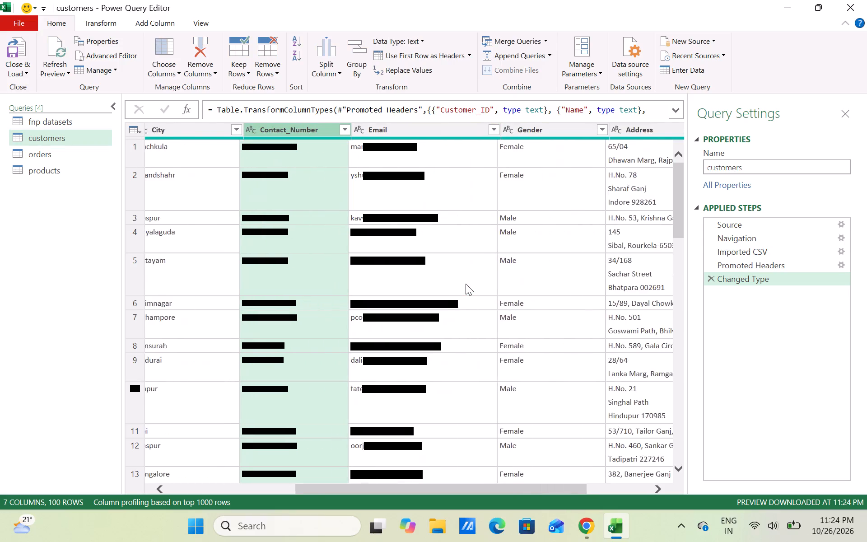
Examine the columns of the customers and products queries, and the orders query's columns through to Hour(Delivery).
scroll(466, 284, left, 1)
scroll(466, 284, right, 1)
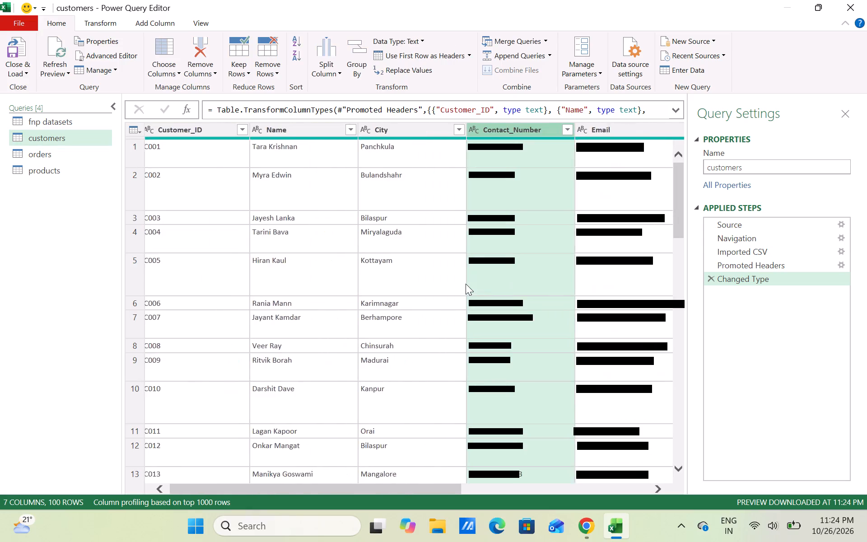
scroll(466, 284, right, 2)
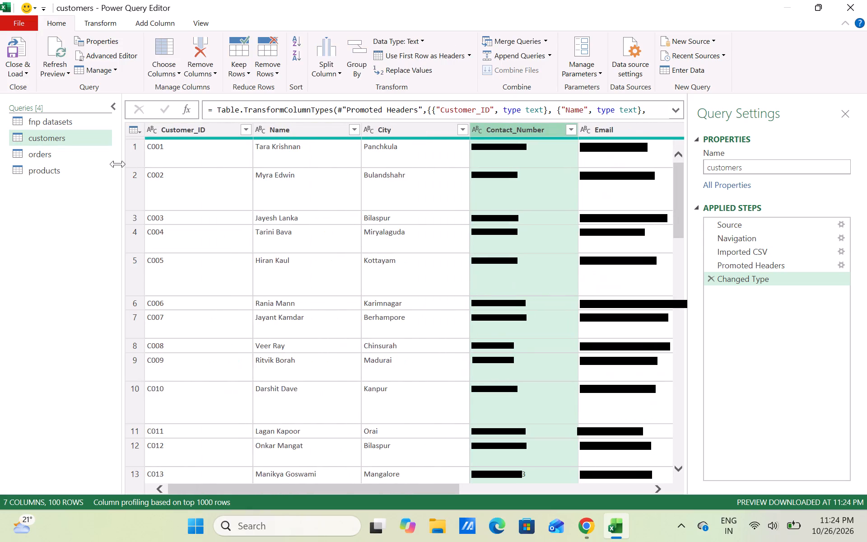
double_click(59, 169)
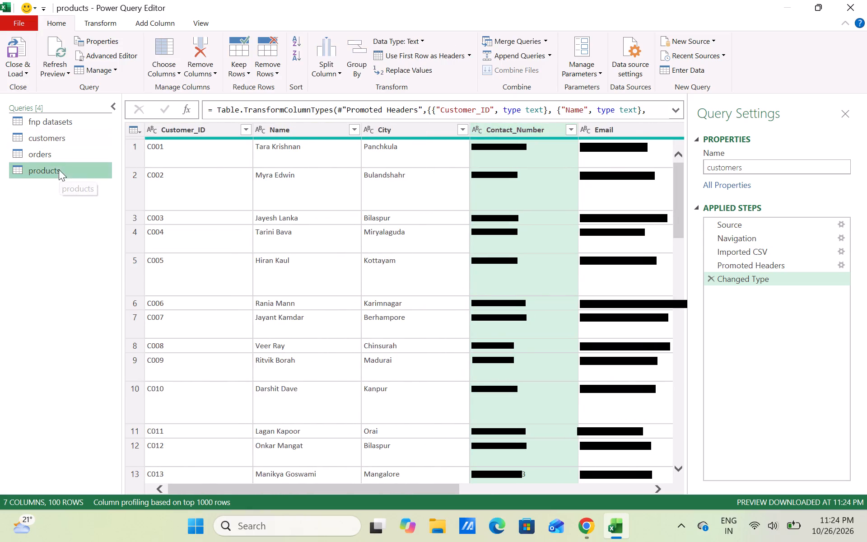
double_click(71, 154)
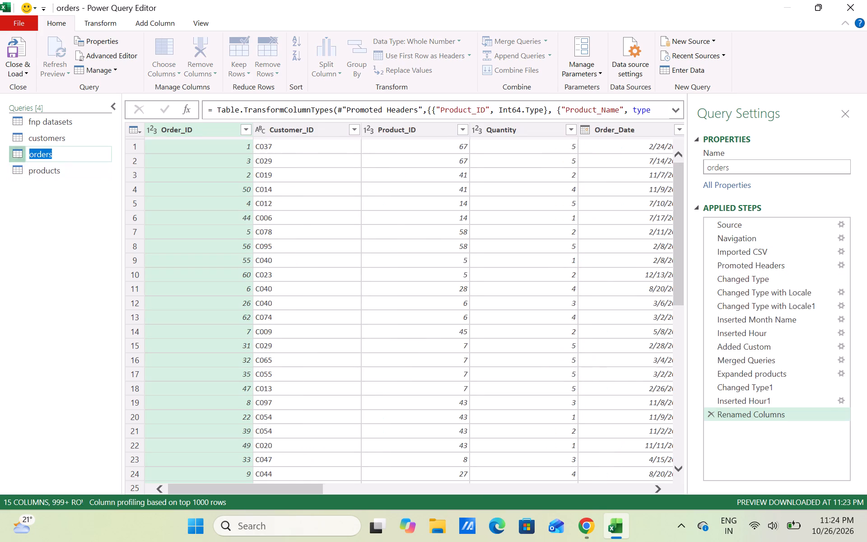
double_click(74, 174)
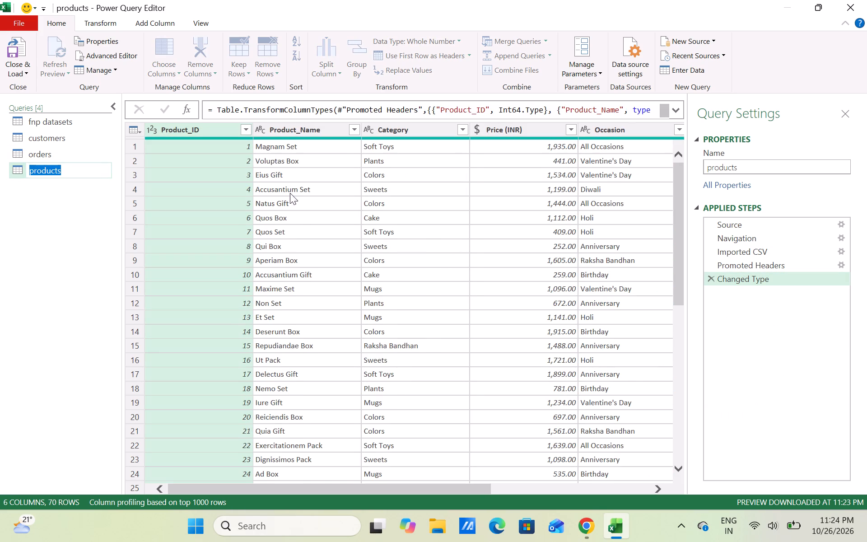
scroll(380, 248, left, 1)
scroll(380, 248, right, 3)
double_click(84, 158)
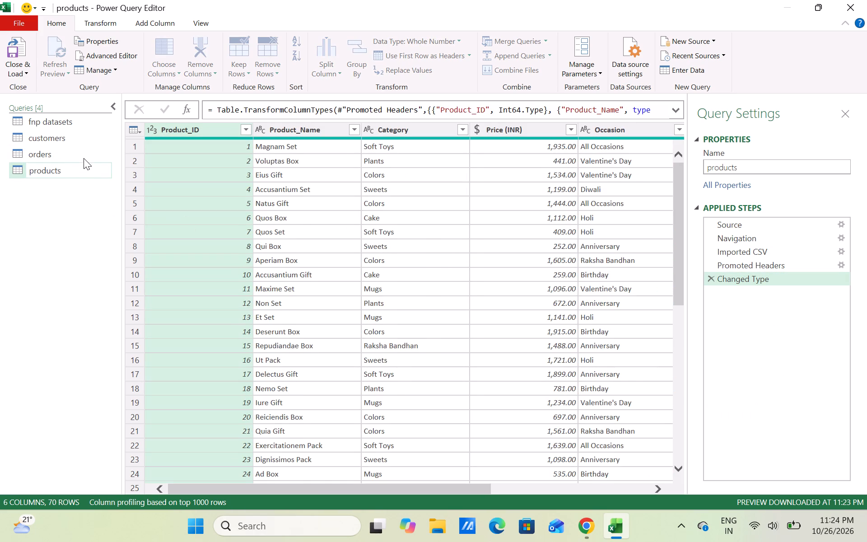
scroll(410, 261, left, 2)
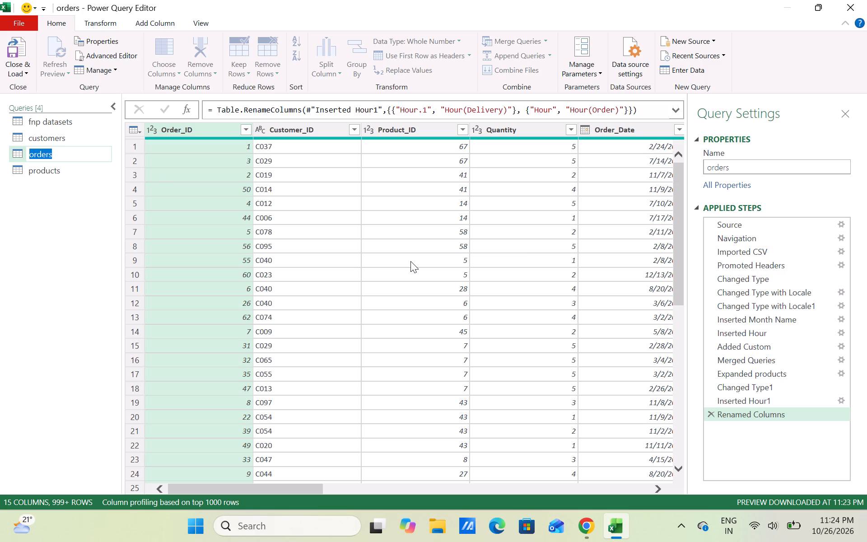
scroll(519, 247, left, 2)
click(580, 245)
scroll(580, 245, left, 1)
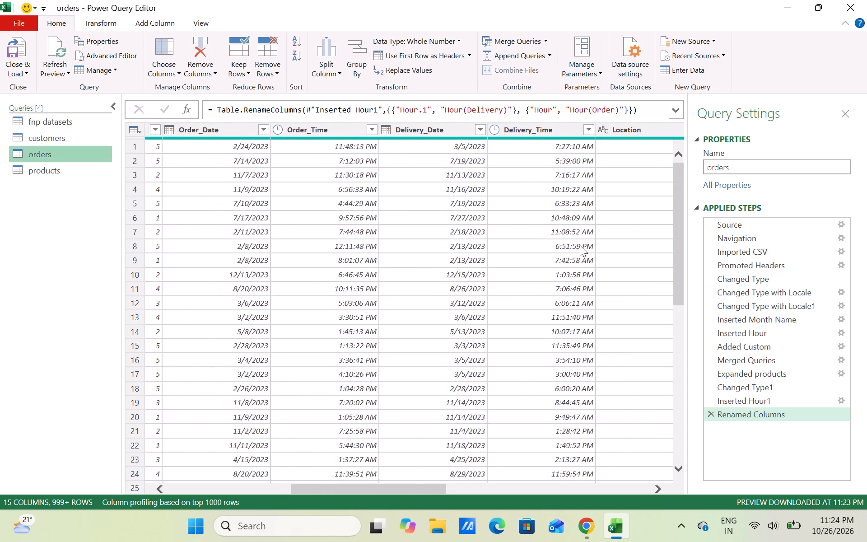
scroll(580, 245, left, 5)
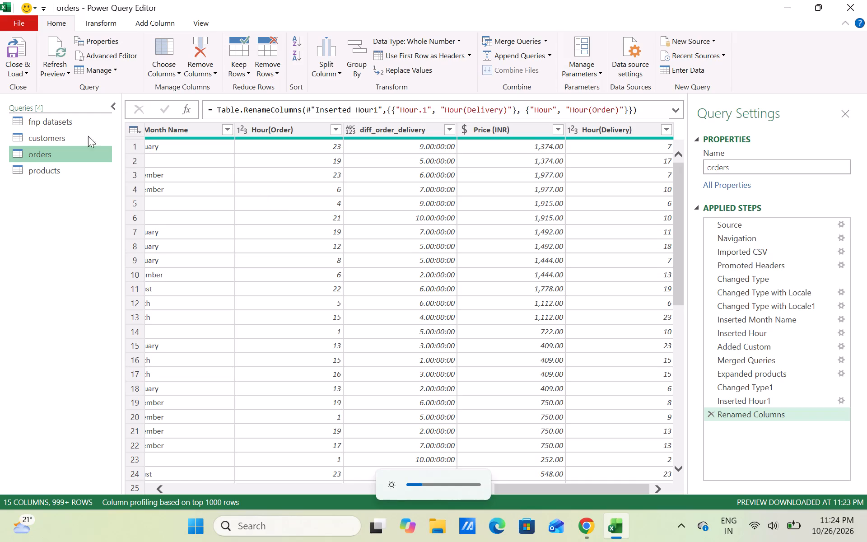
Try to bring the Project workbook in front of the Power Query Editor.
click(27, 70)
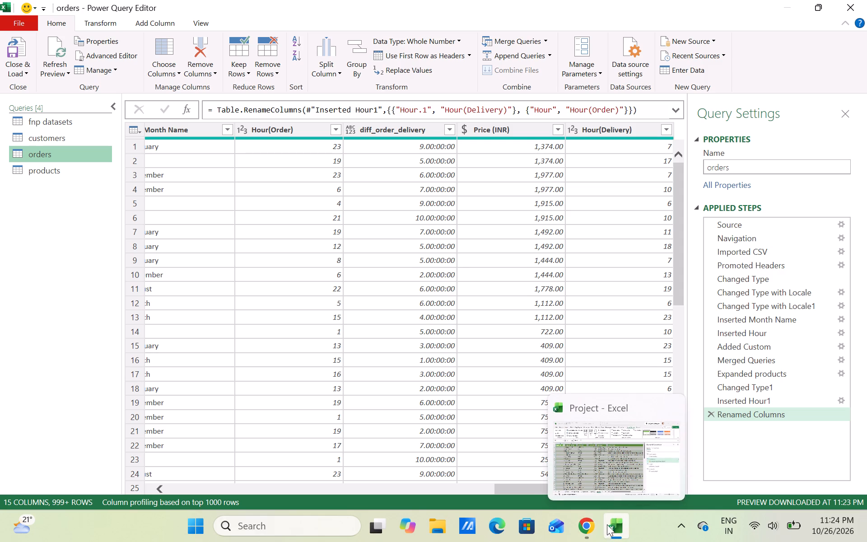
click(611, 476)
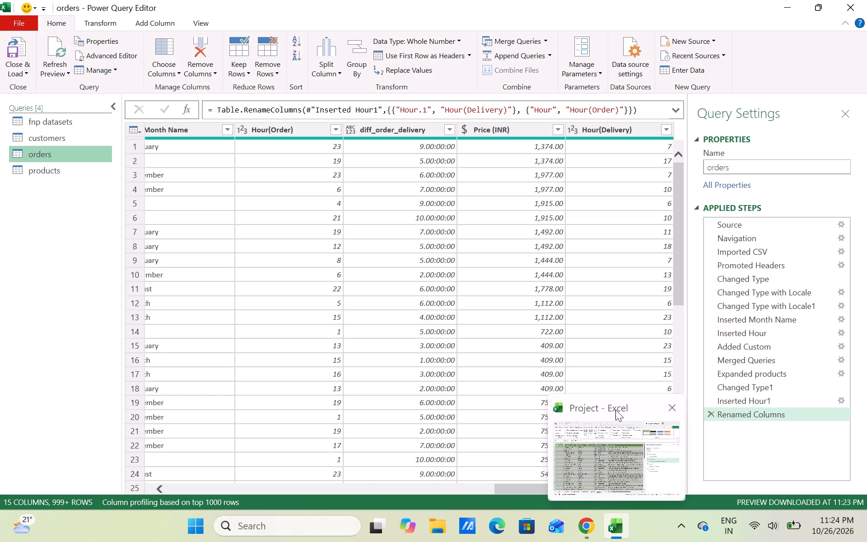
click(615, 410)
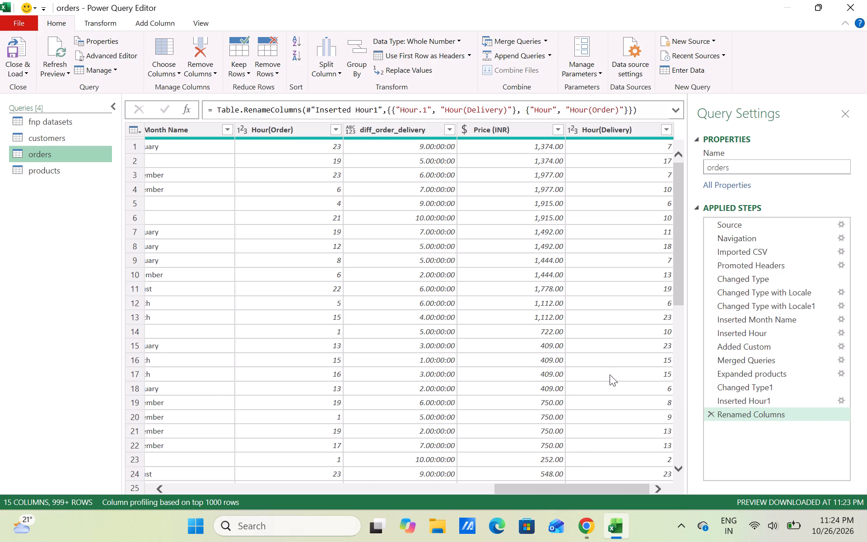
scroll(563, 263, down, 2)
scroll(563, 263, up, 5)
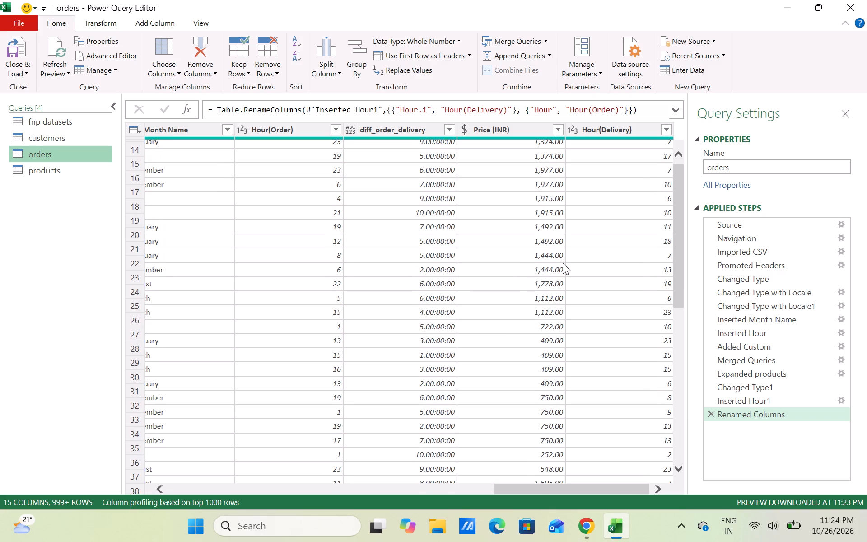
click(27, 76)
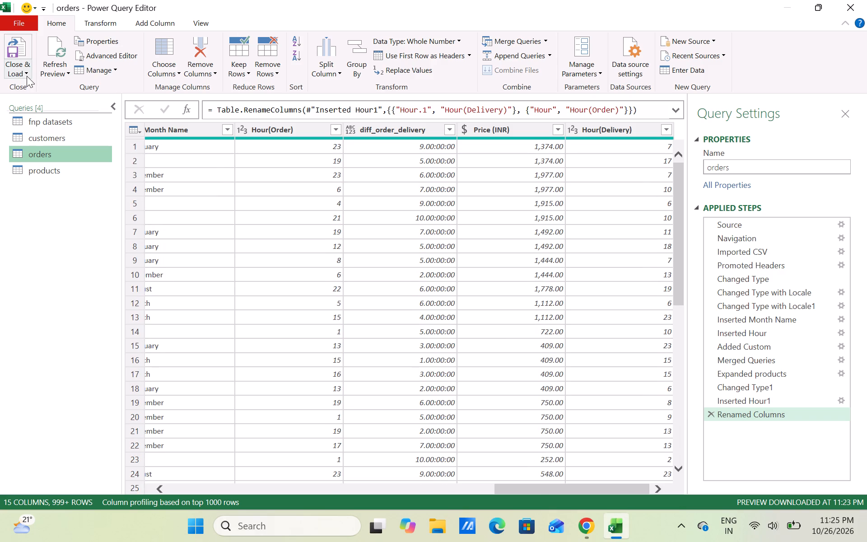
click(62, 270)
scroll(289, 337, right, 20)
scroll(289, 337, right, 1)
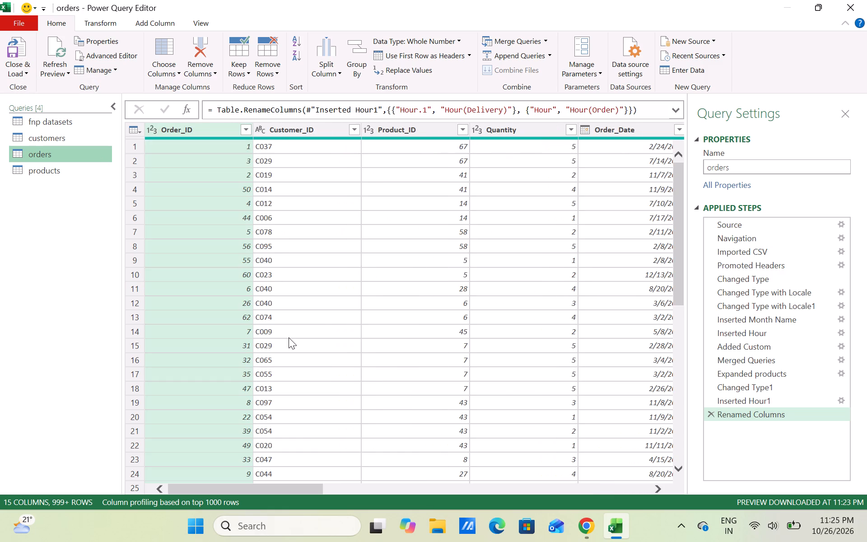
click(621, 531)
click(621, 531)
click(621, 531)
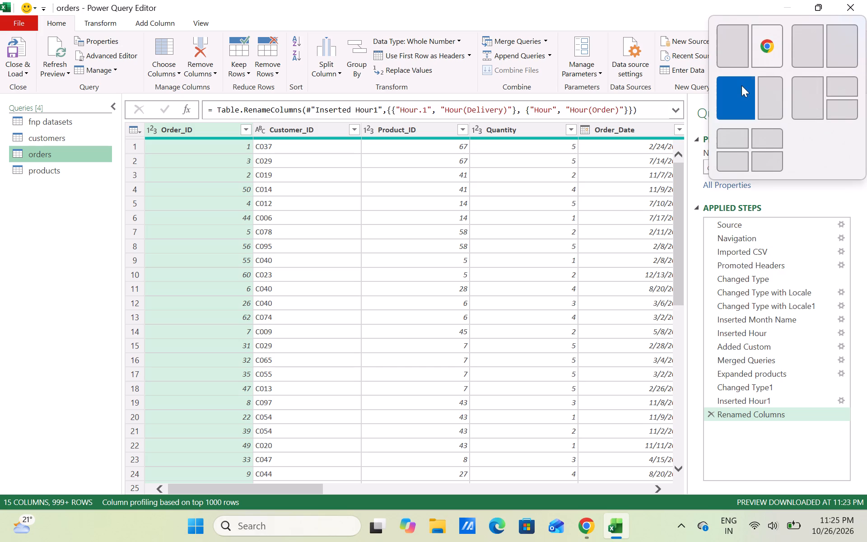
Snap the Power Query Editor to part of the screen, reduce its height and reposition it over the Project workbook.
drag(742, 83, 862, 96)
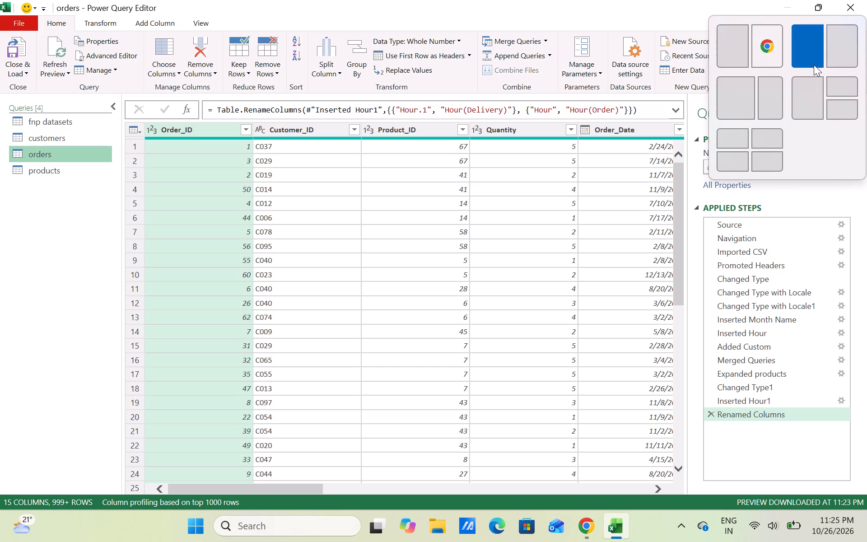
click(814, 65)
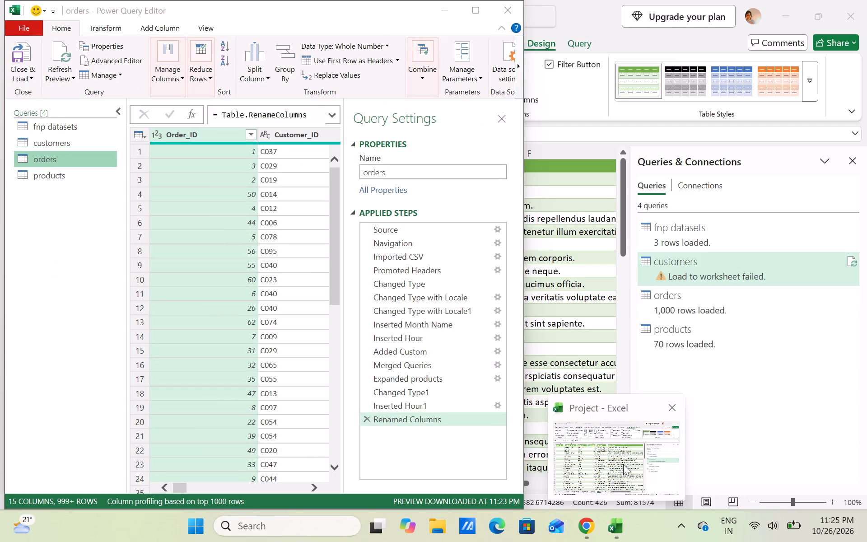
click(623, 464)
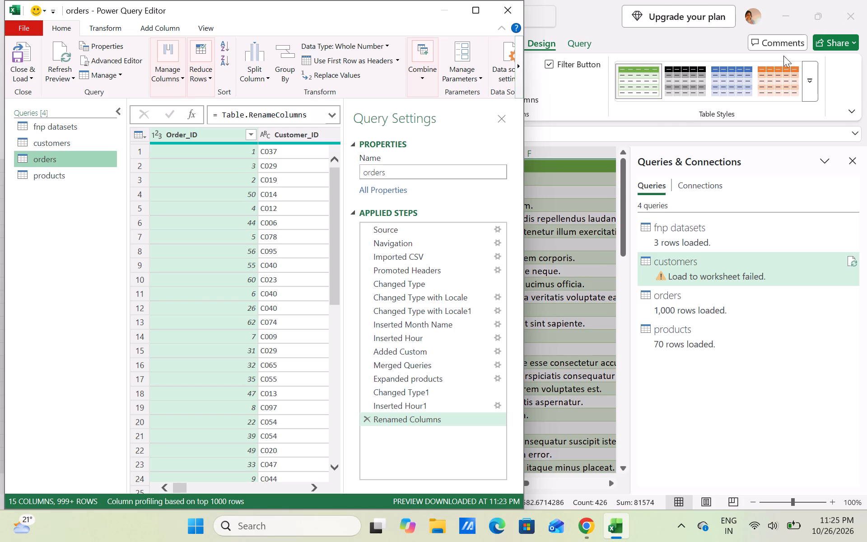
click(853, 164)
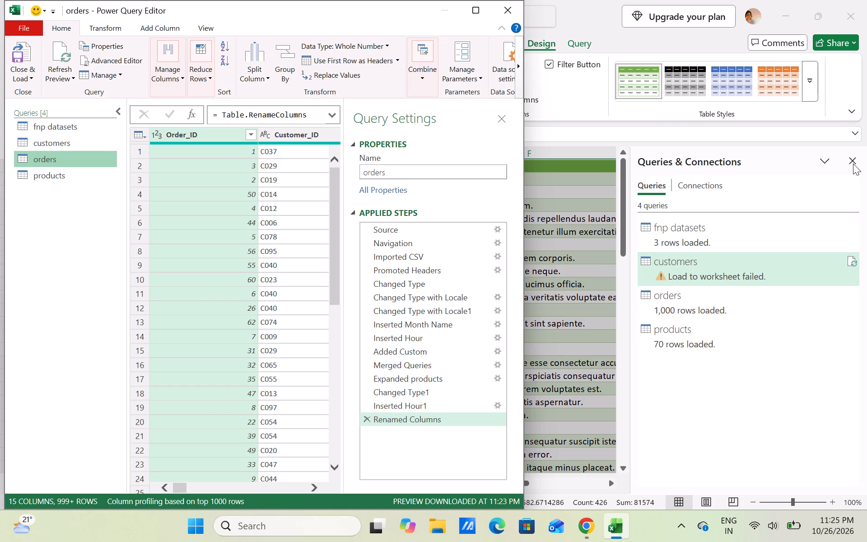
click(853, 164)
click(413, 2)
drag(413, 2, 375, 276)
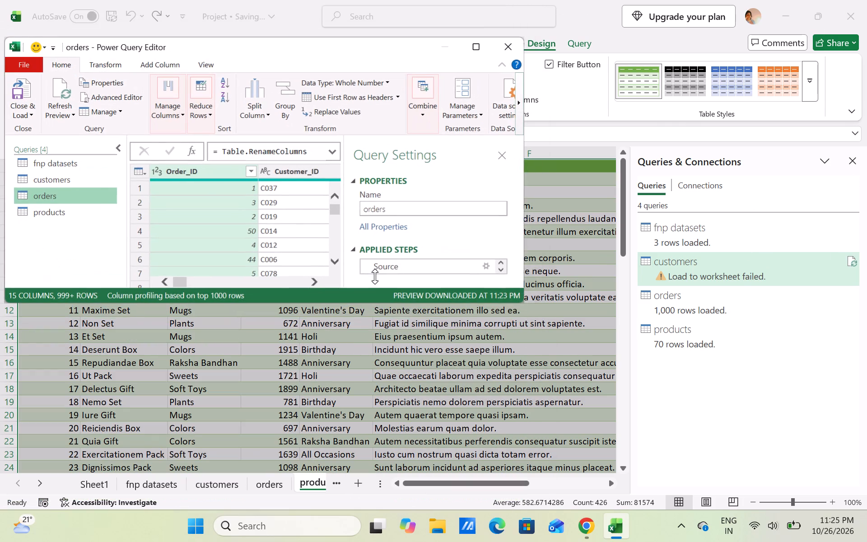
drag(375, 276, 375, 277)
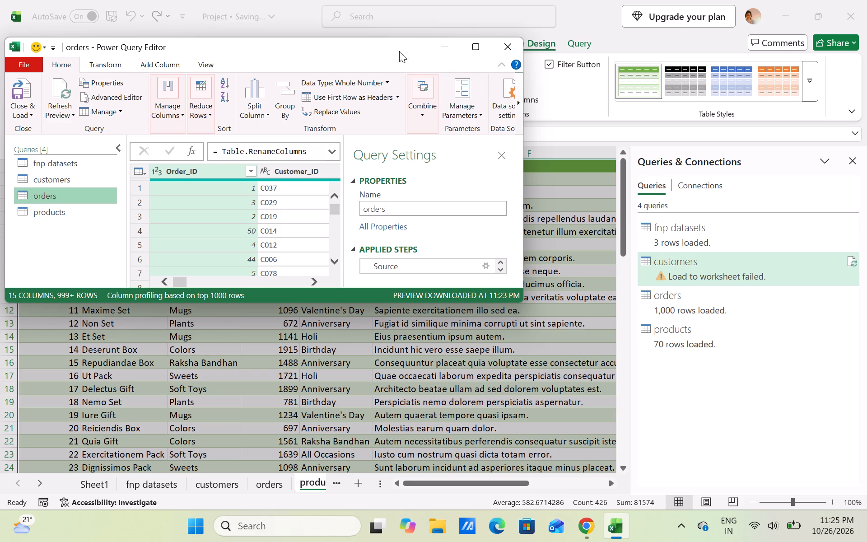
drag(396, 48, 452, 215)
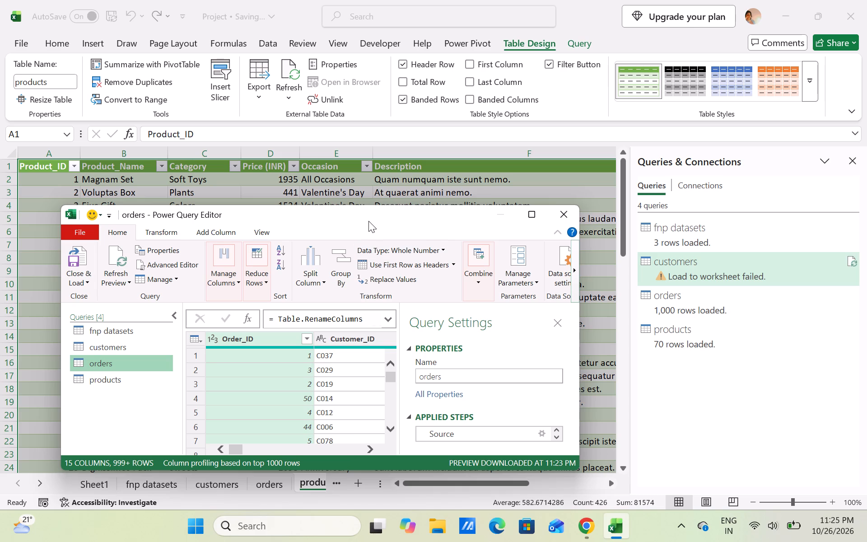
drag(368, 221, 393, 110)
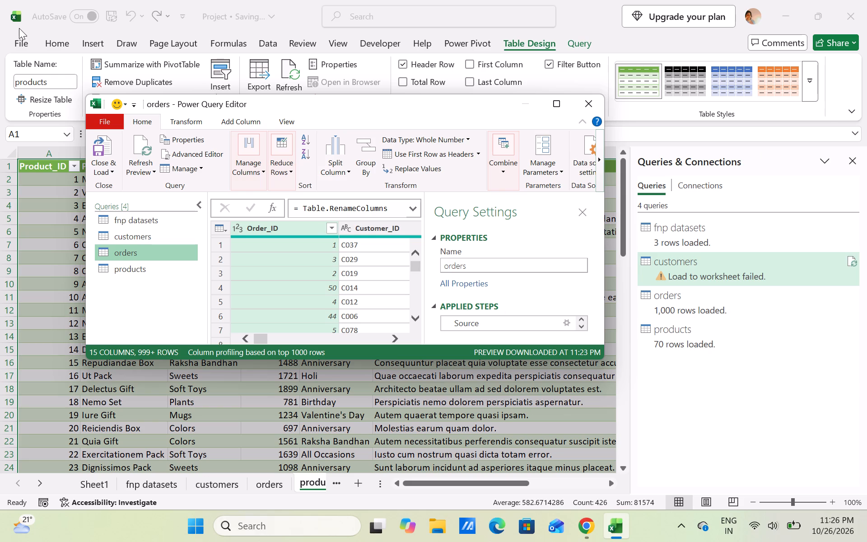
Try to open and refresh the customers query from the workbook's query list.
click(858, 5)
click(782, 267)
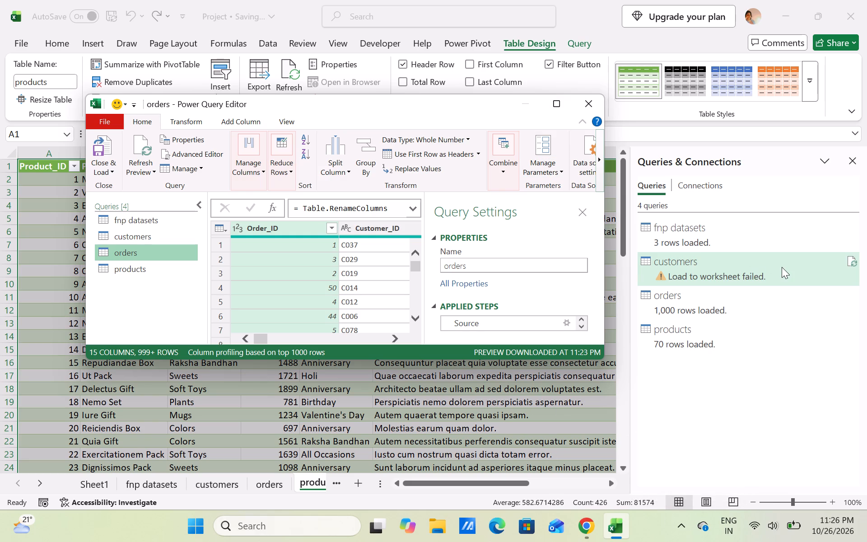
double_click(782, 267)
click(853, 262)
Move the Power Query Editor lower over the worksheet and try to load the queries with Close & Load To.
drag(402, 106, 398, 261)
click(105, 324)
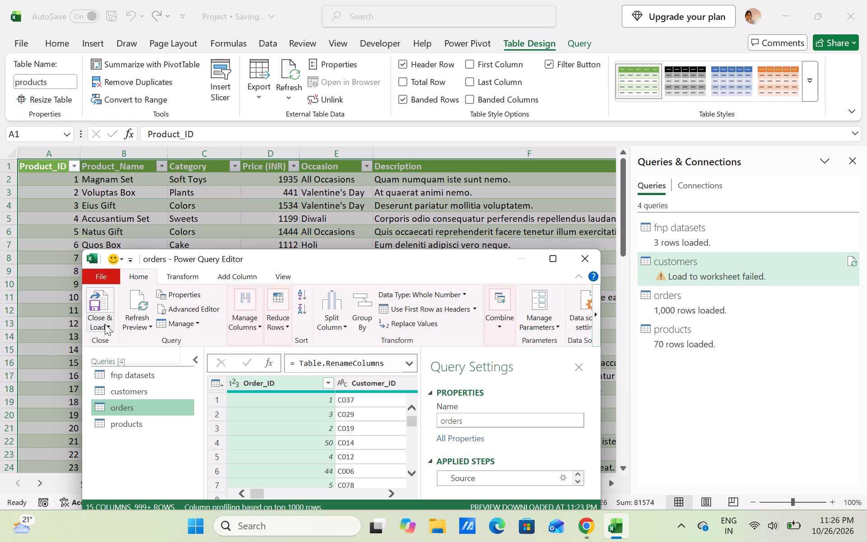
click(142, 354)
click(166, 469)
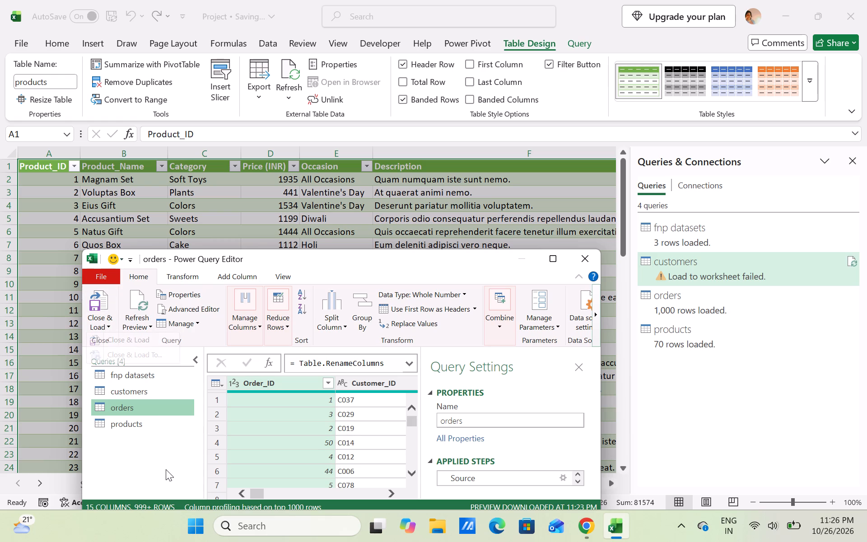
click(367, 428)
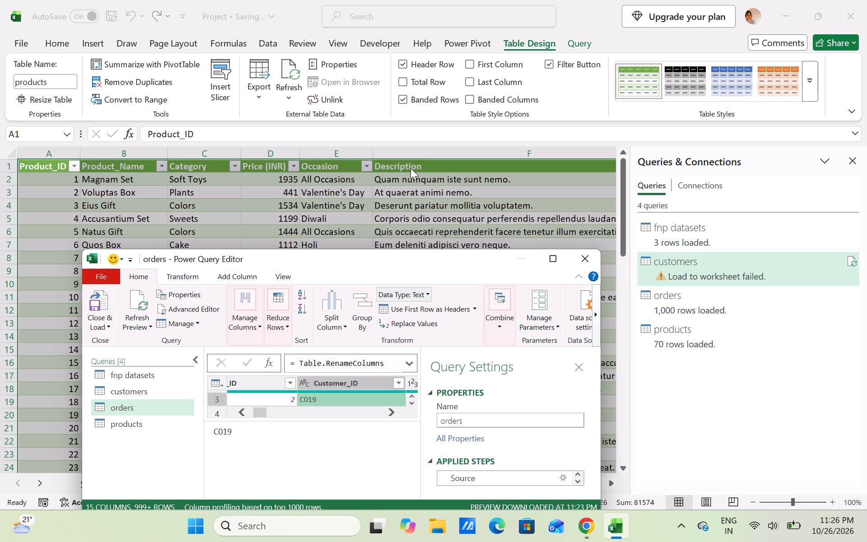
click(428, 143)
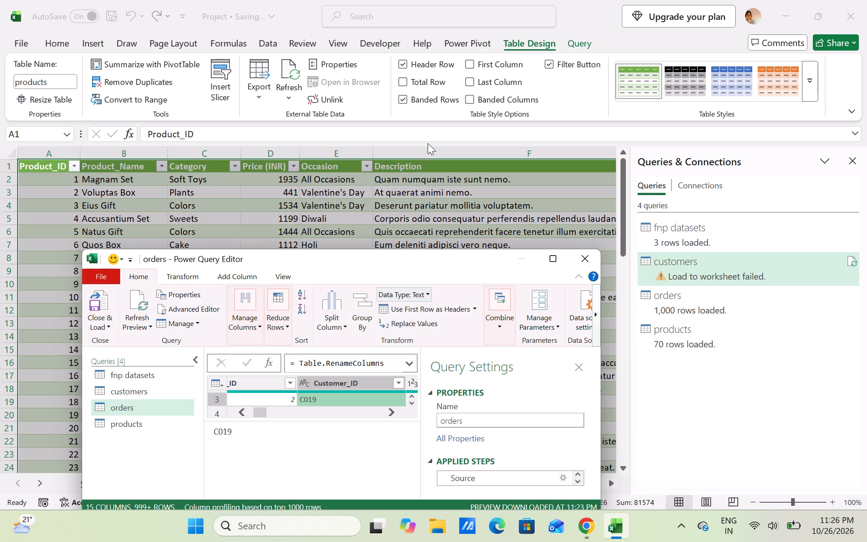
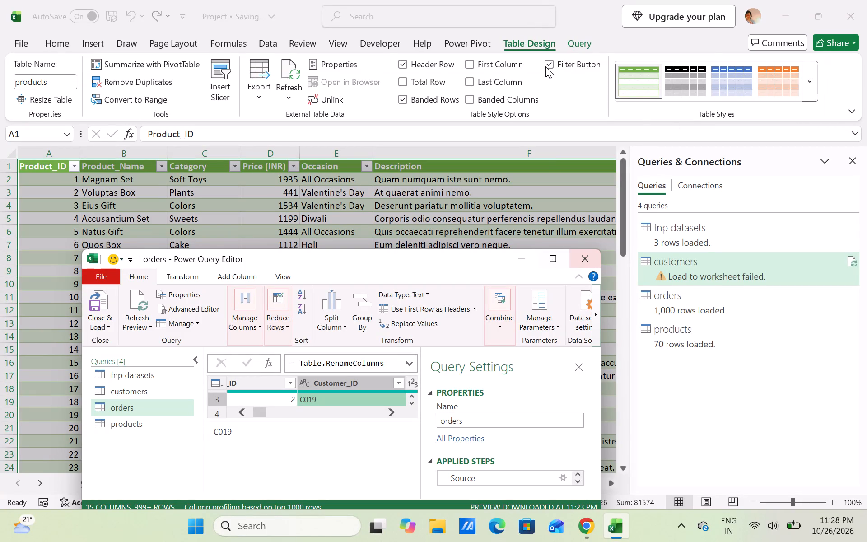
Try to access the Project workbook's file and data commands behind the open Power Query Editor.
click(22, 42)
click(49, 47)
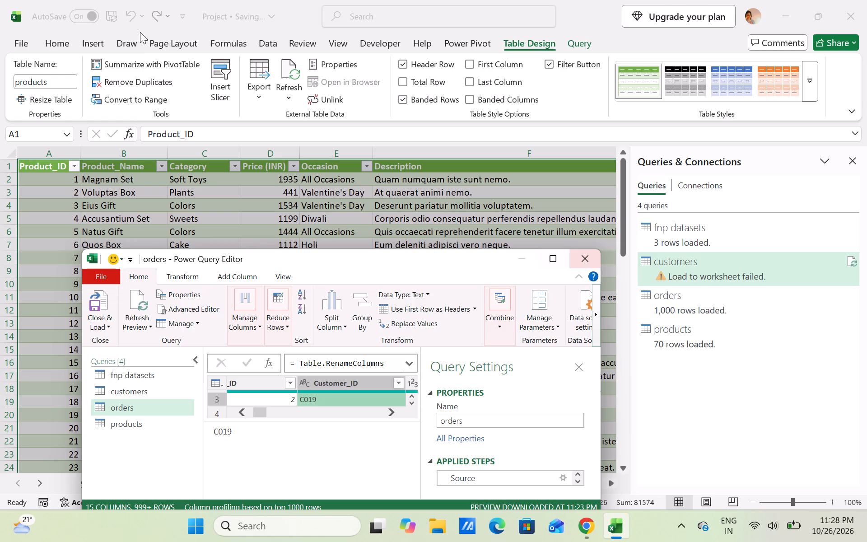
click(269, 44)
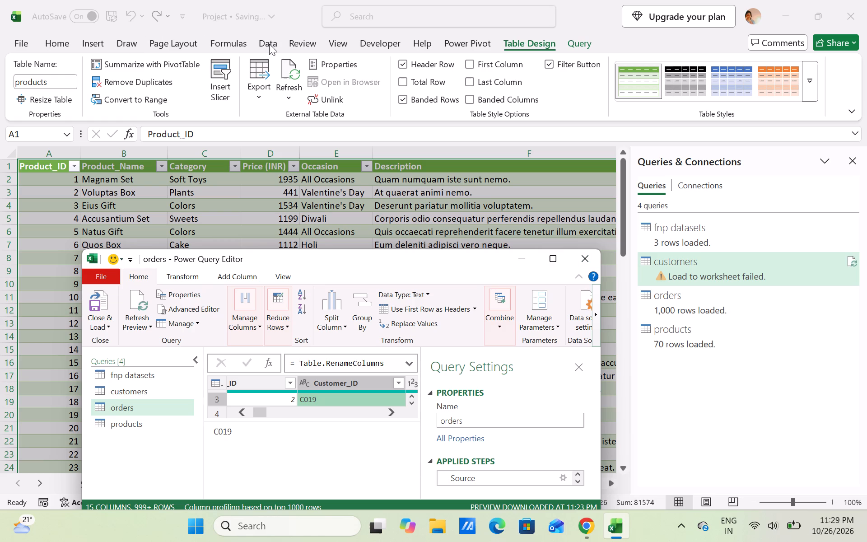
Maximize the Power Query Editor and return to the first rows of the orders query.
click(555, 257)
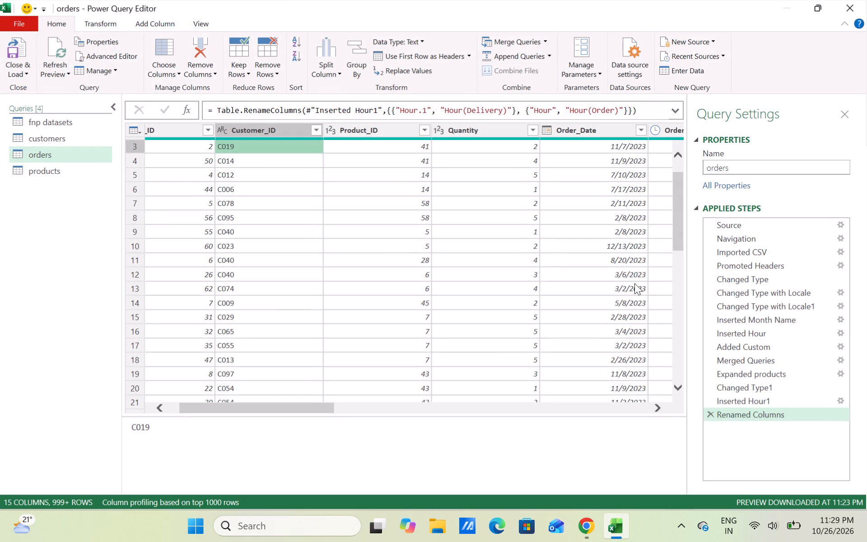
scroll(509, 260, up, 3)
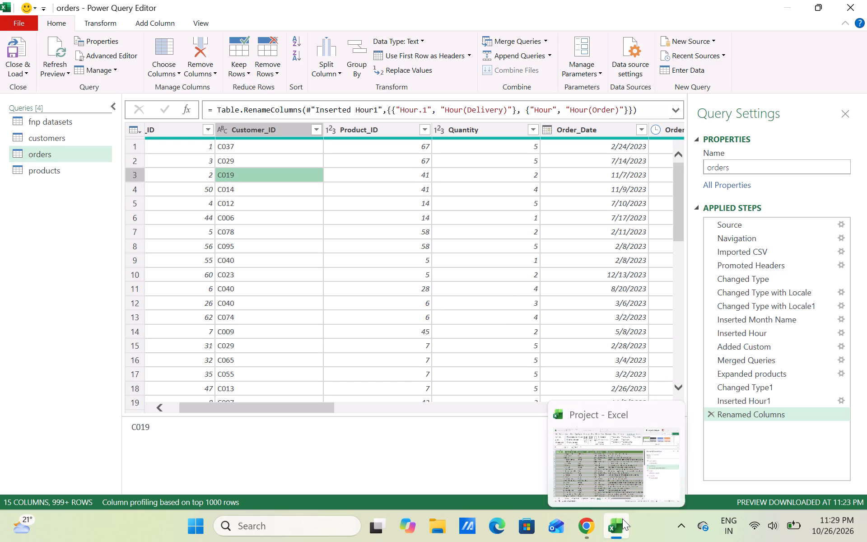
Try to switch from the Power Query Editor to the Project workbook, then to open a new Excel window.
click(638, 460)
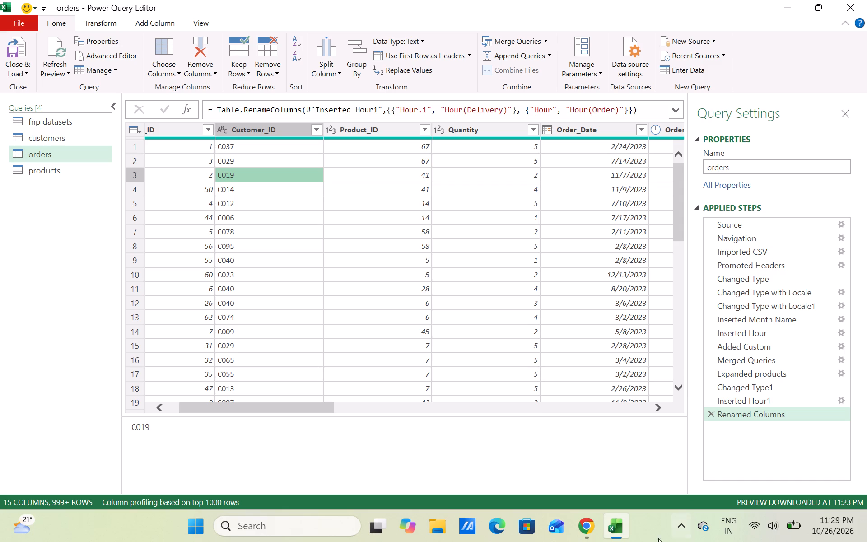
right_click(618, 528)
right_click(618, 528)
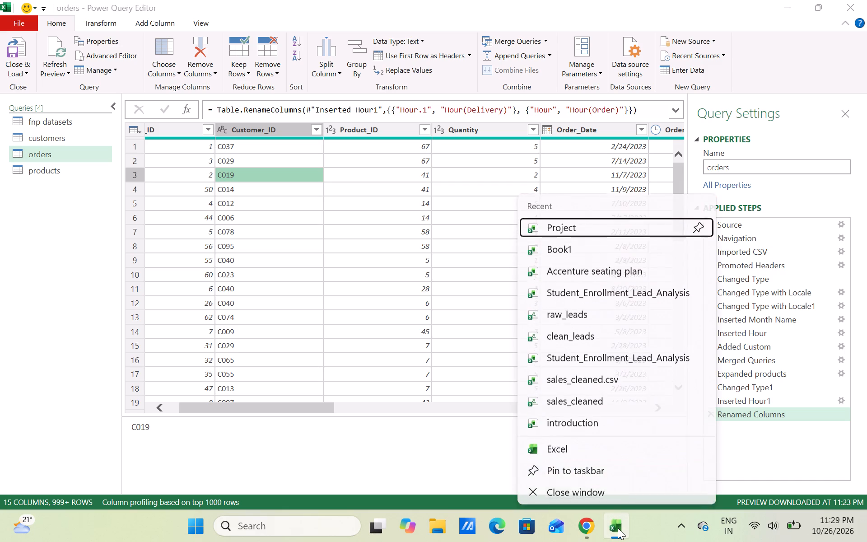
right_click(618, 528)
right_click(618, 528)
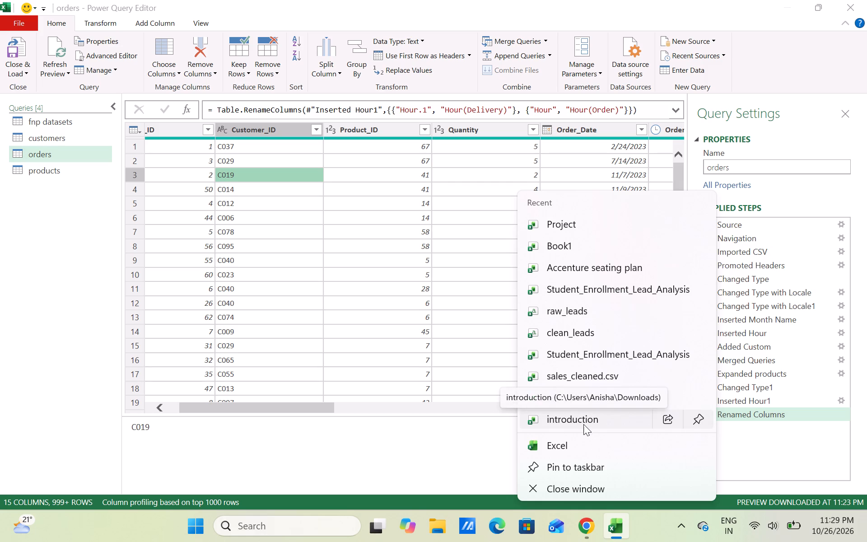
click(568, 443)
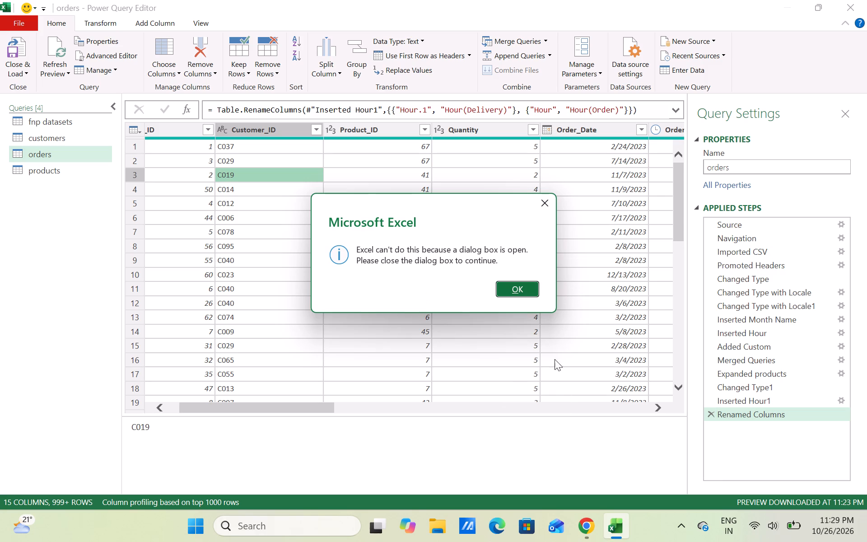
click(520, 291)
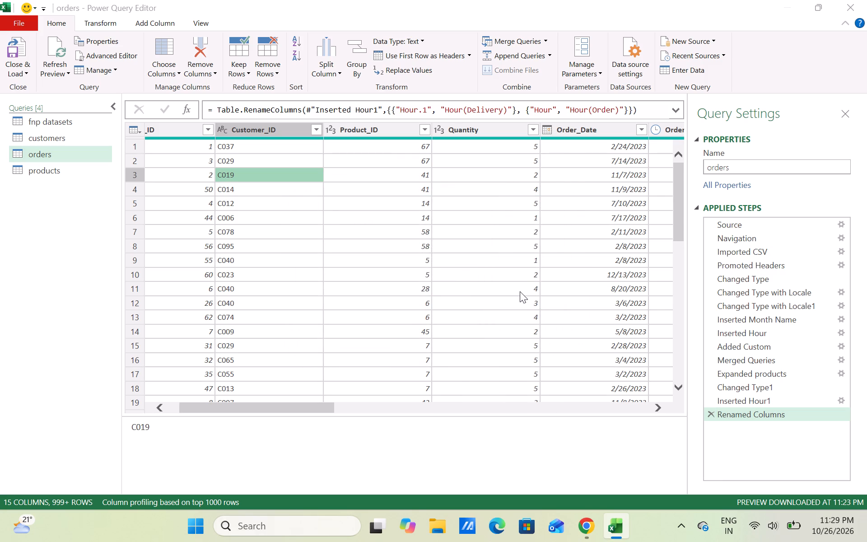
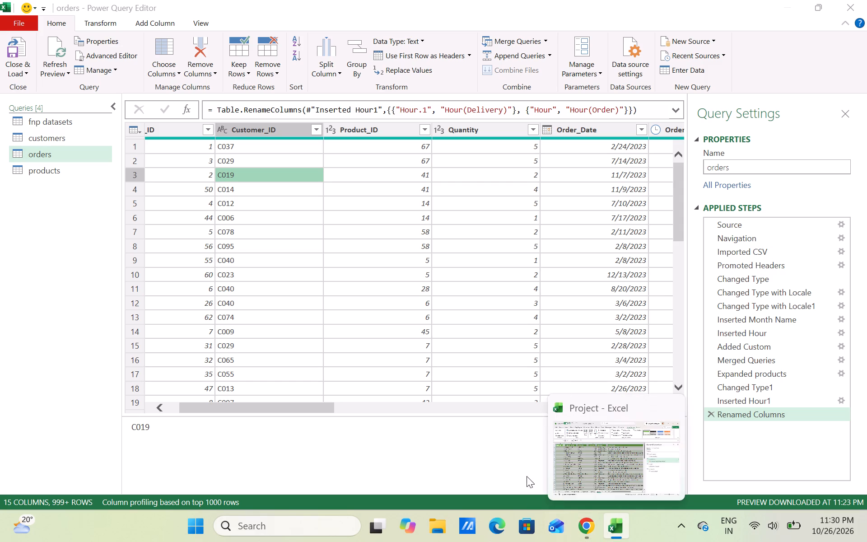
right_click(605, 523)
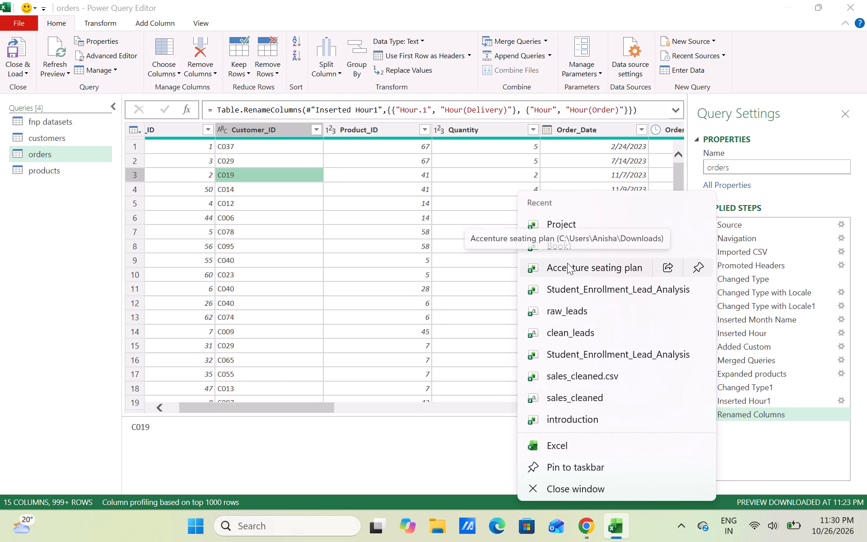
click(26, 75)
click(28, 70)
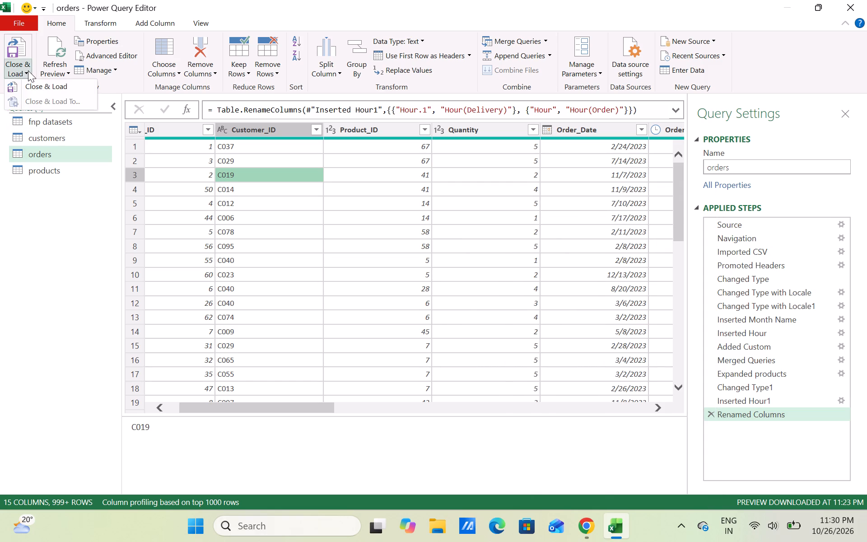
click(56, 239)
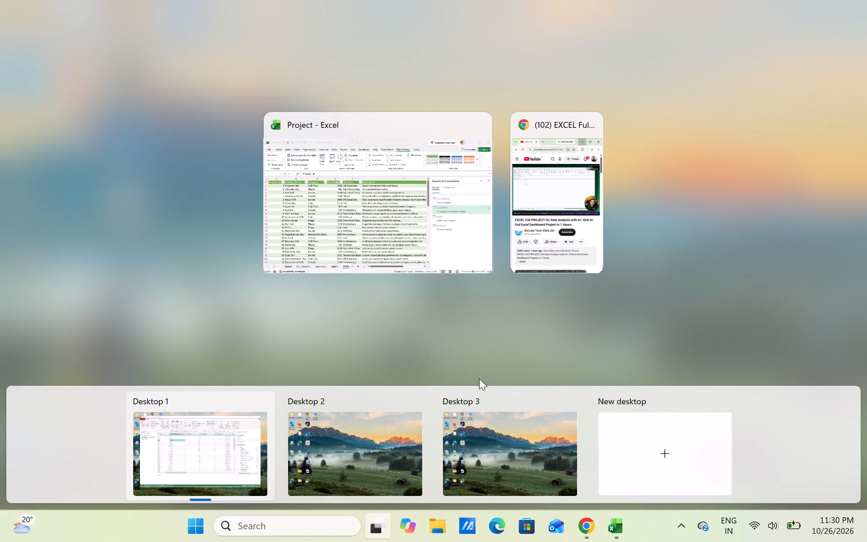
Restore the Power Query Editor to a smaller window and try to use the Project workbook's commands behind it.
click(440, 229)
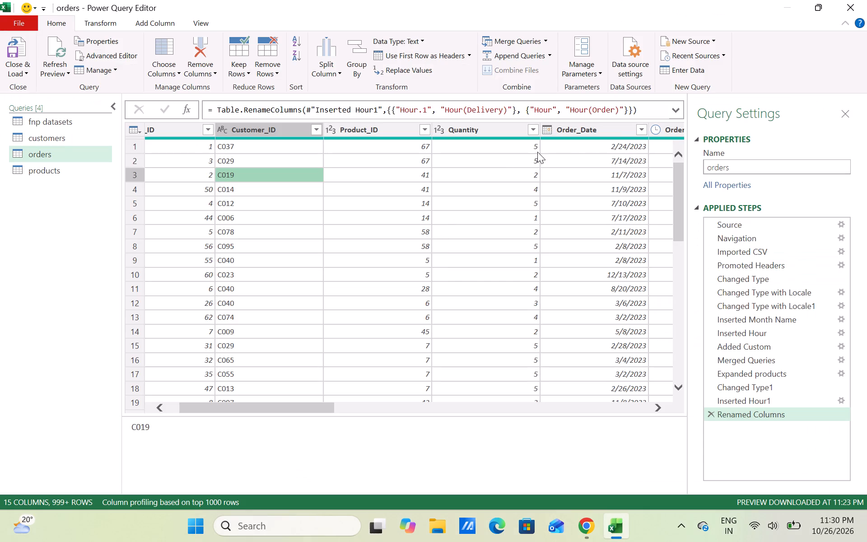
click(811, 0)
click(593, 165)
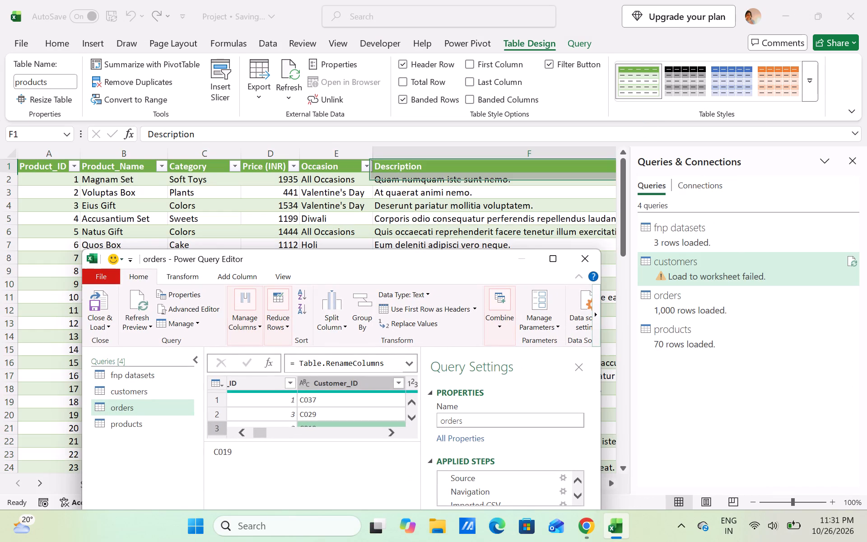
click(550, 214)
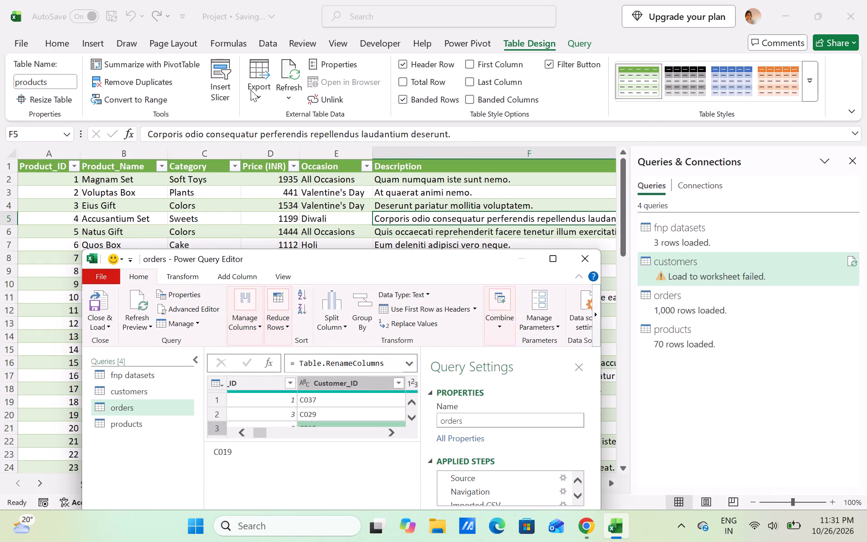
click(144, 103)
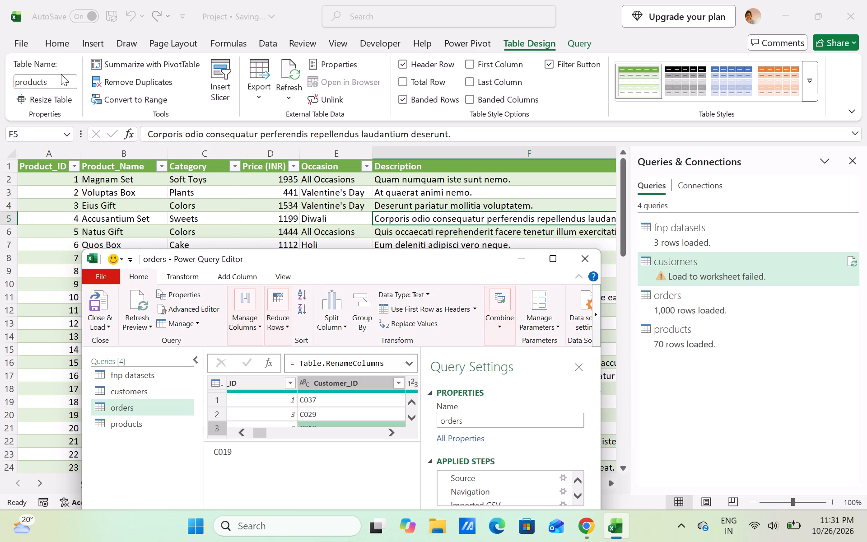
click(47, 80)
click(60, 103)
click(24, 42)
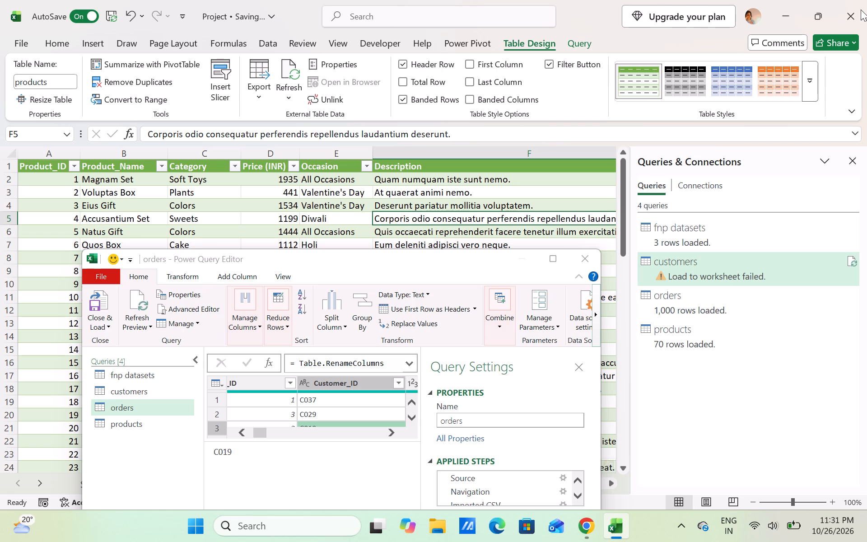
Close the Power Query Editor and discard its pending query changes.
click(848, 19)
triple_click(848, 19)
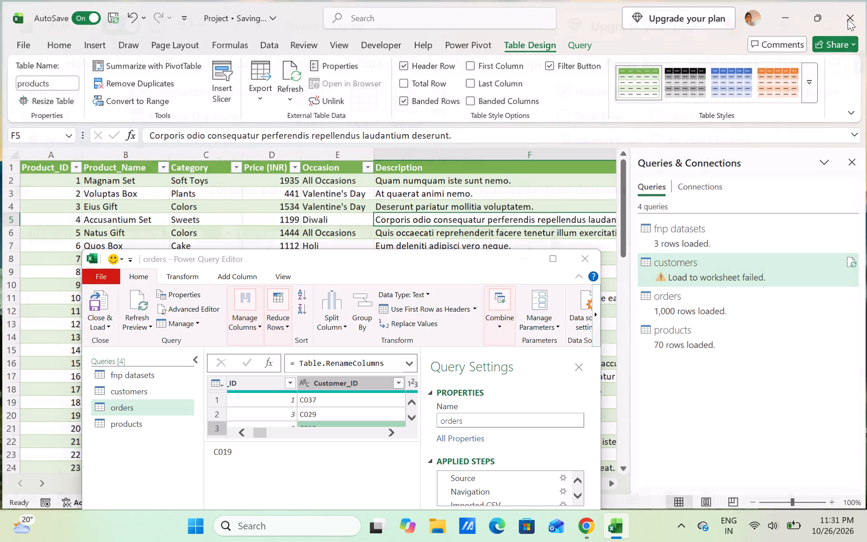
click(848, 19)
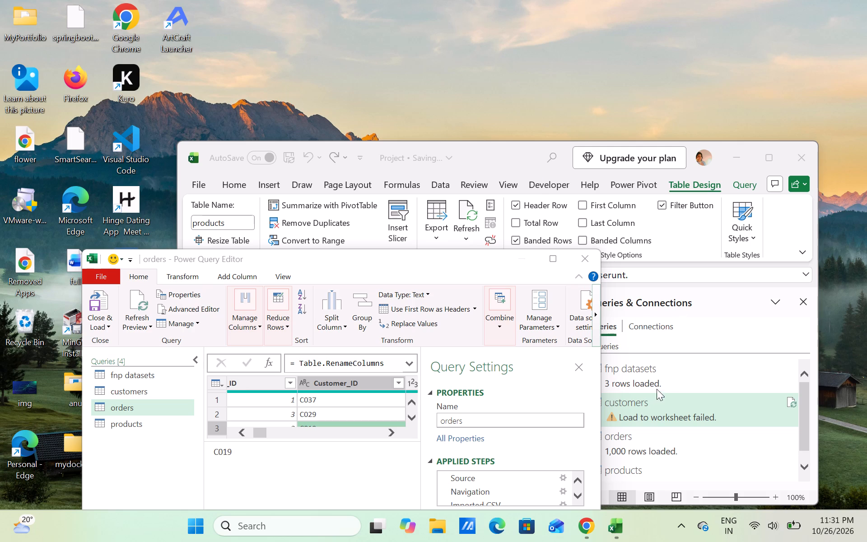
click(667, 404)
click(667, 404)
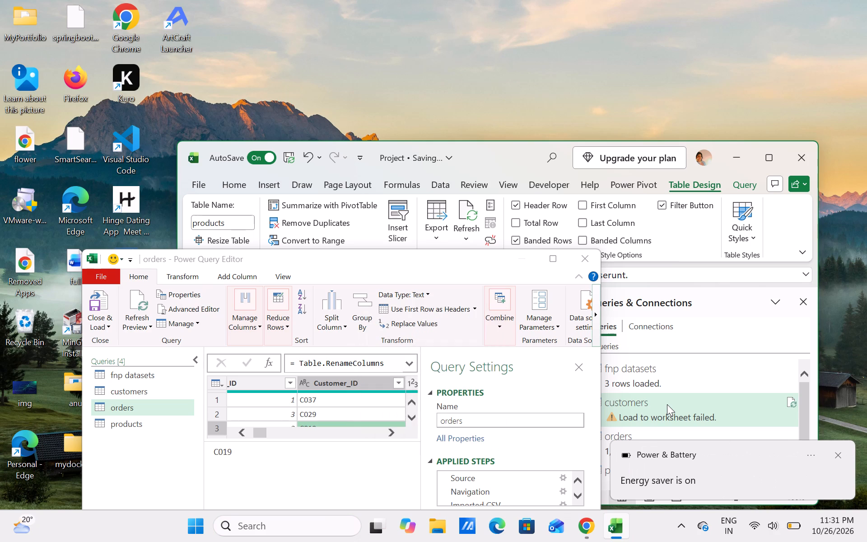
click(839, 458)
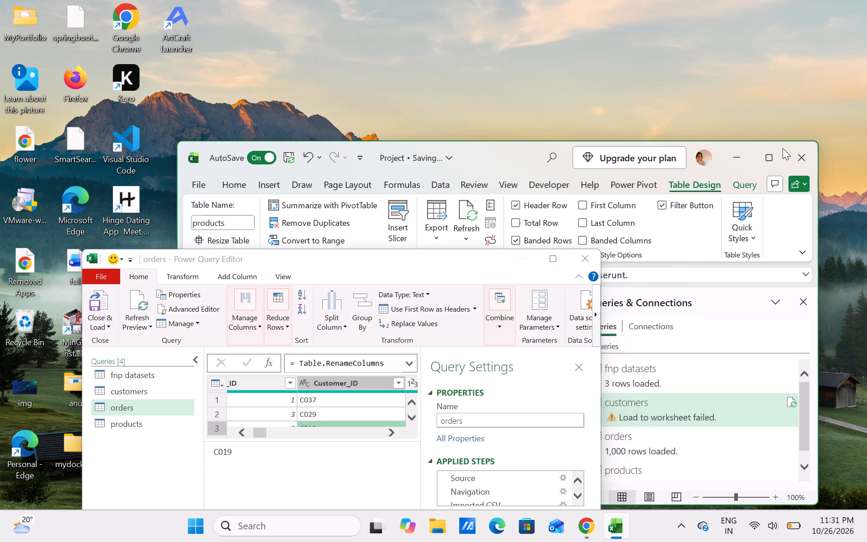
click(804, 160)
click(610, 527)
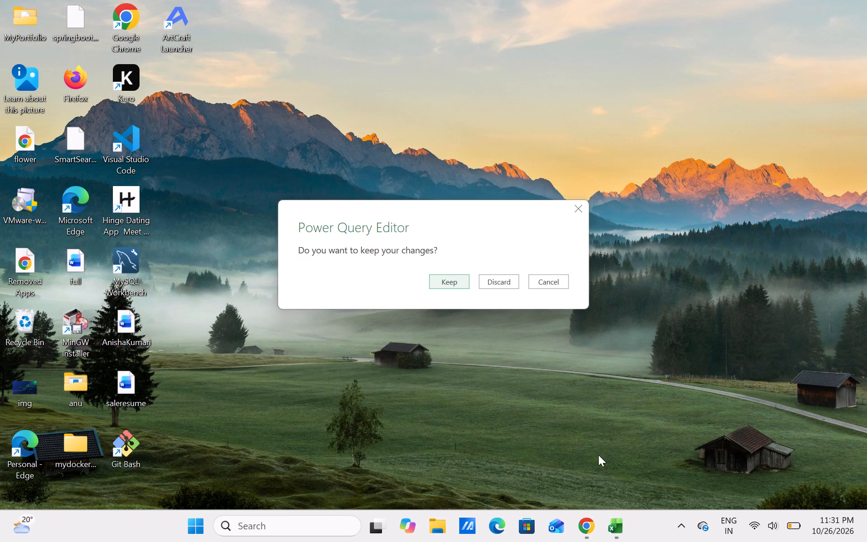
double_click(502, 282)
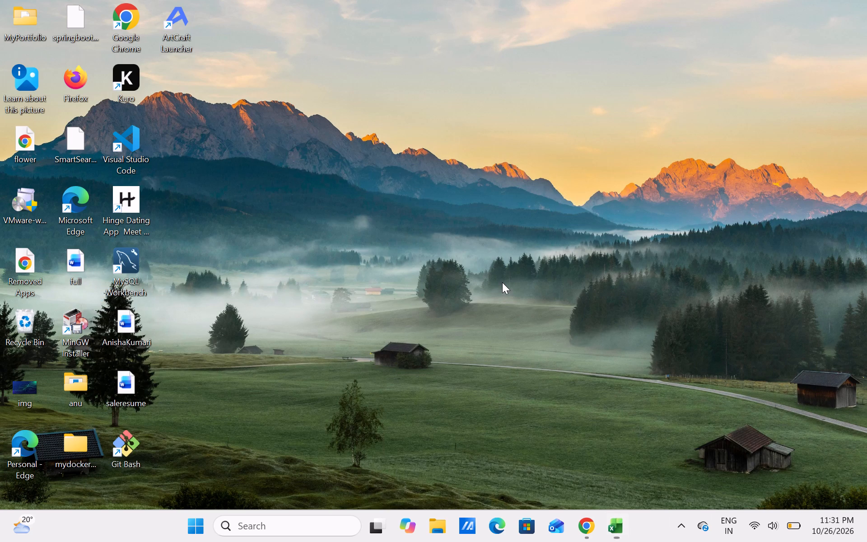
Bring up the Project workbook, minimize the blank Book2 window and maximize the Project window.
click(611, 533)
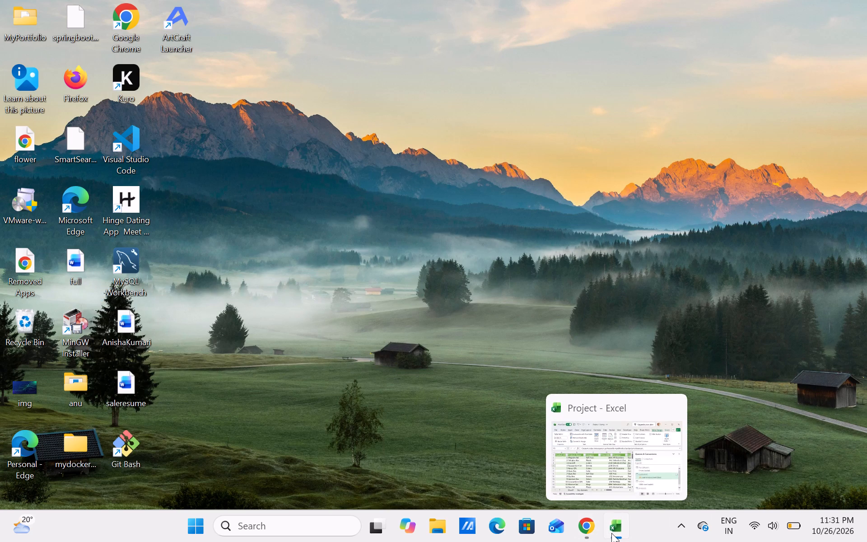
click(611, 533)
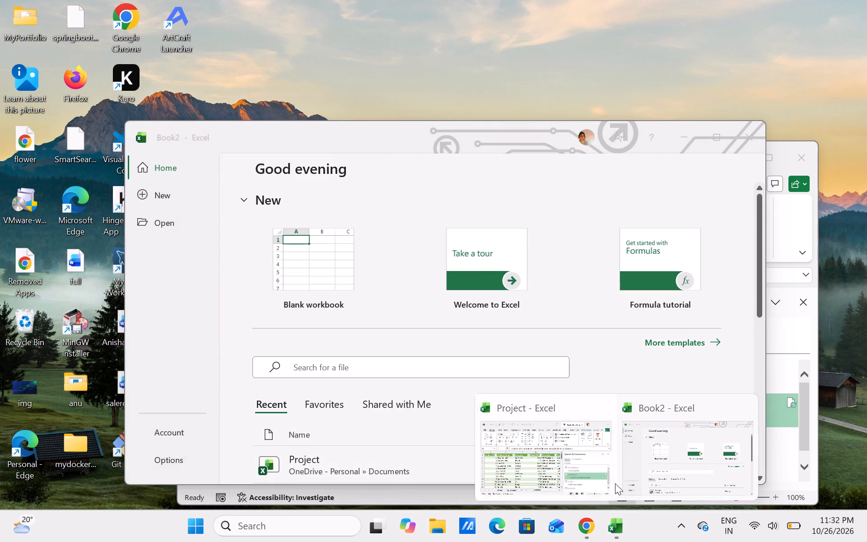
click(673, 143)
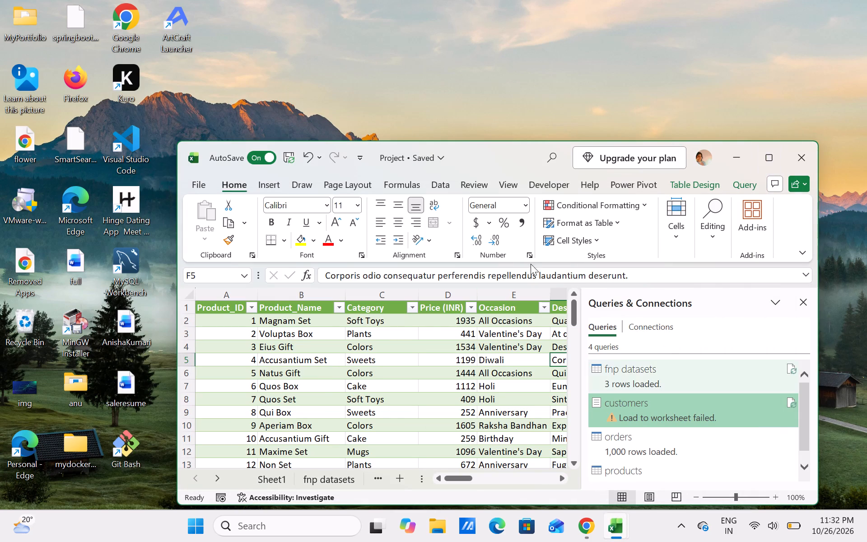
click(781, 147)
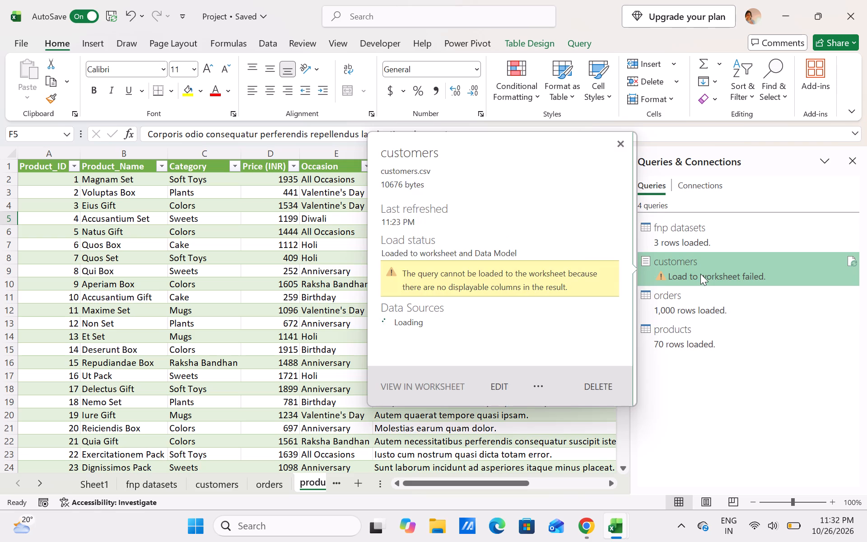
Delete the customers query from the Project workbook's queries.
click(605, 384)
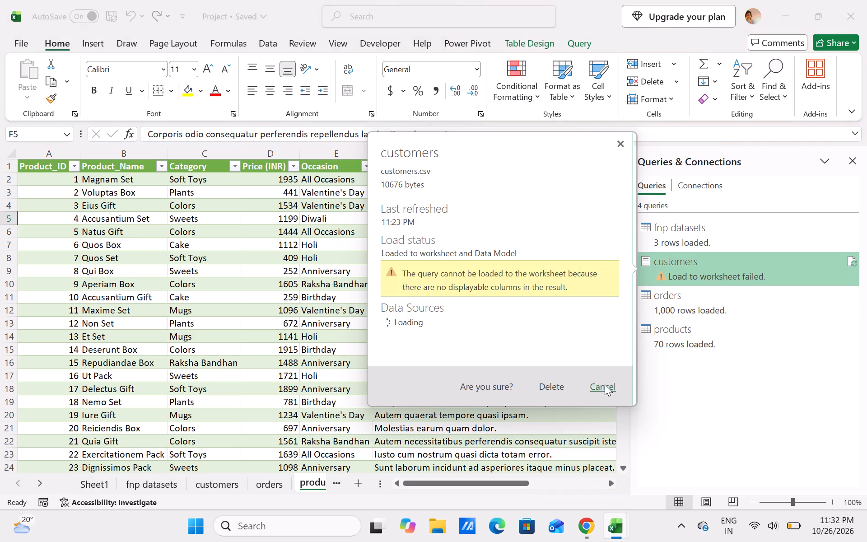
click(555, 388)
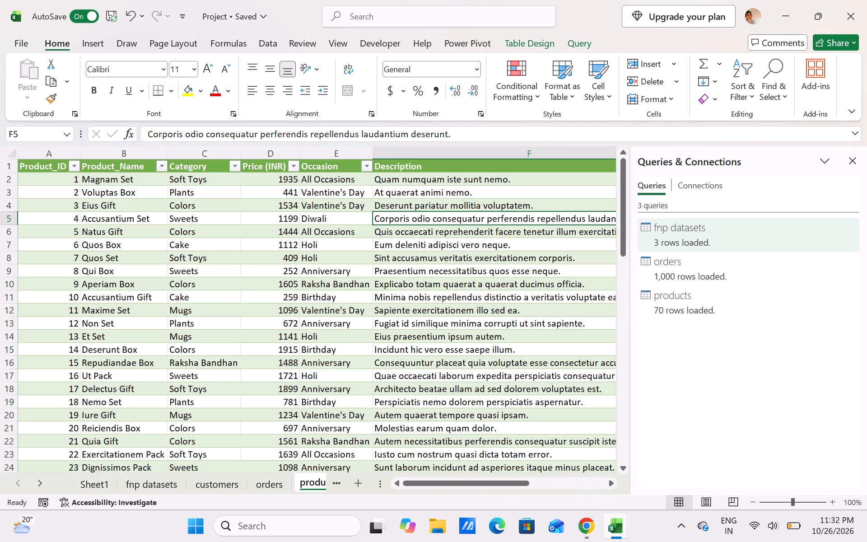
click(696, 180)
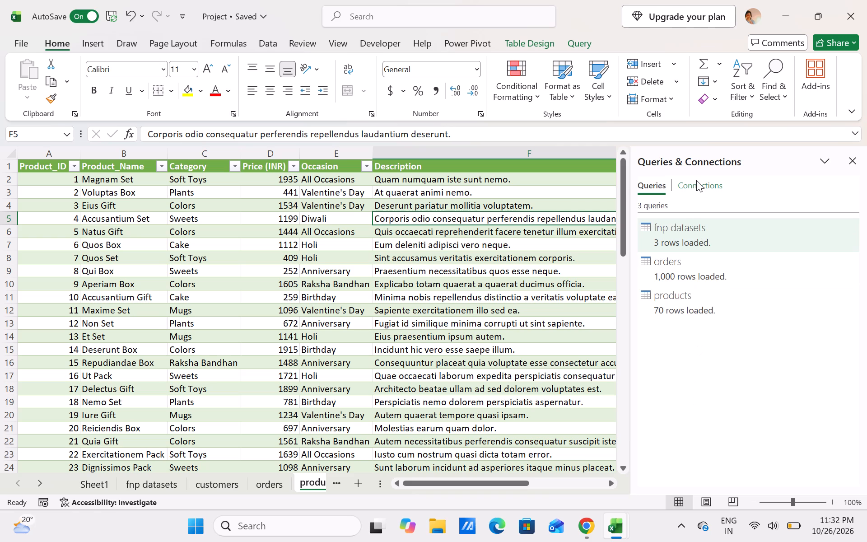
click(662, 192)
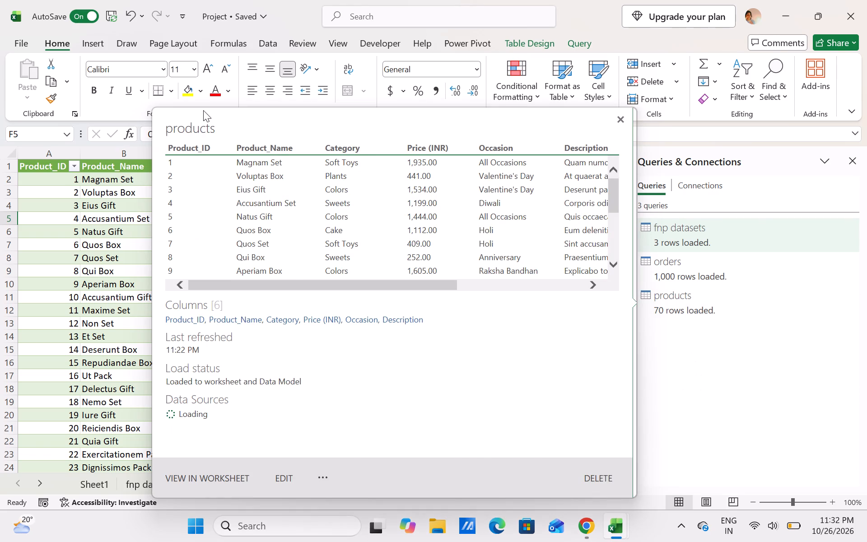
Reopen the Project workbook from the recent files list.
drag(27, 43, 540, 402)
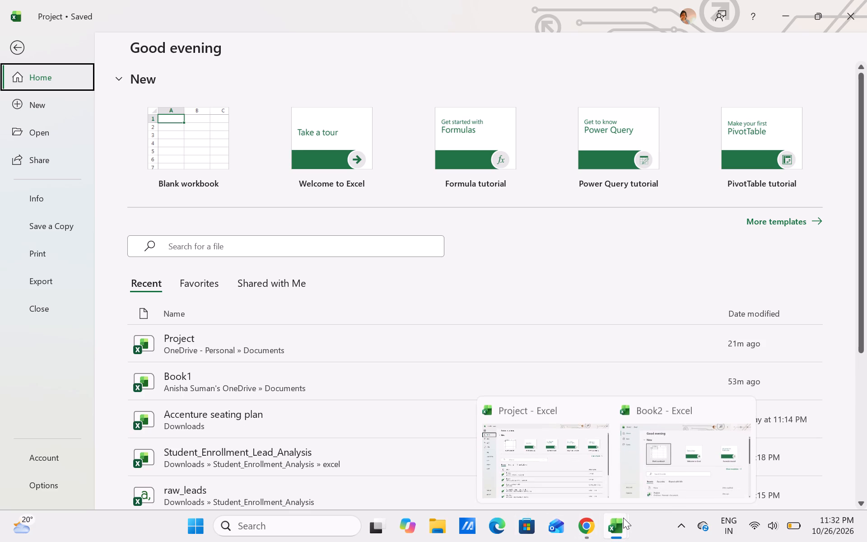
click(581, 453)
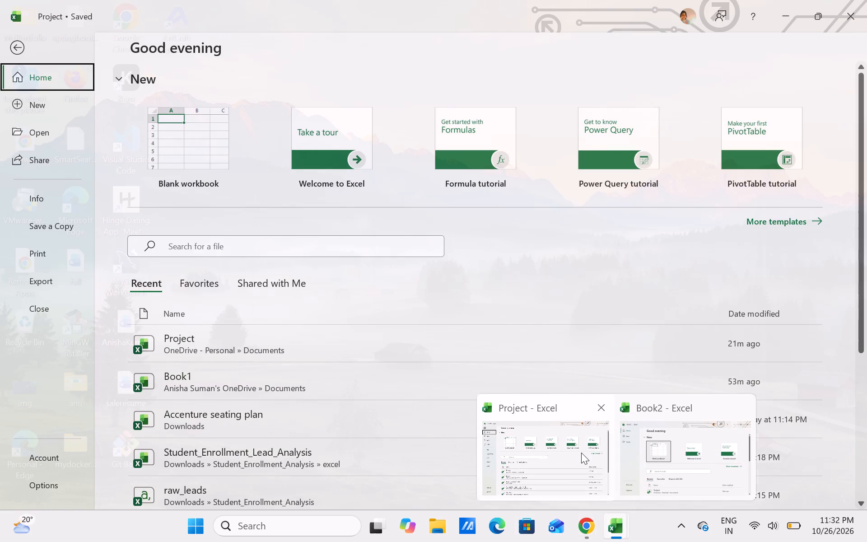
double_click(301, 342)
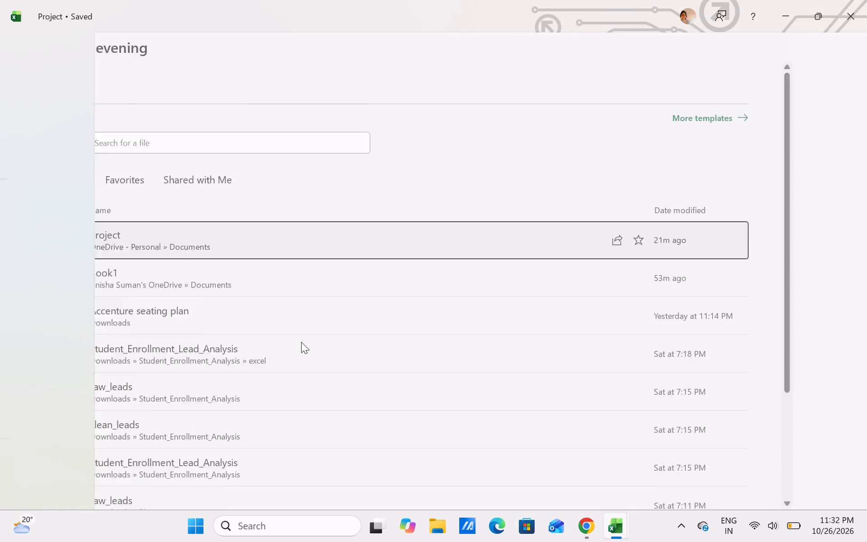
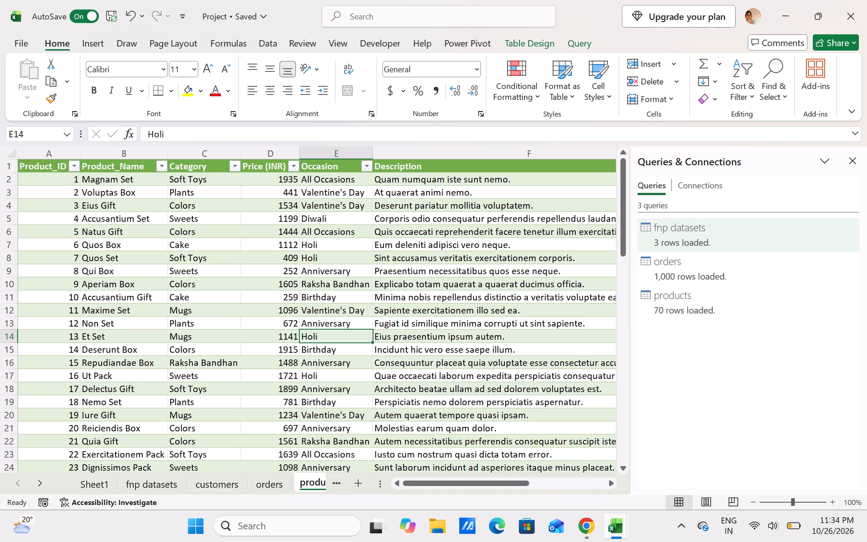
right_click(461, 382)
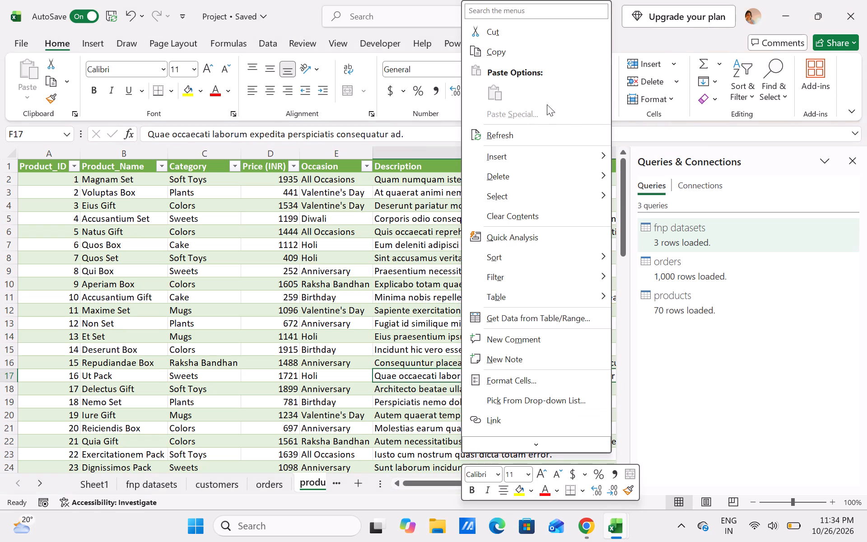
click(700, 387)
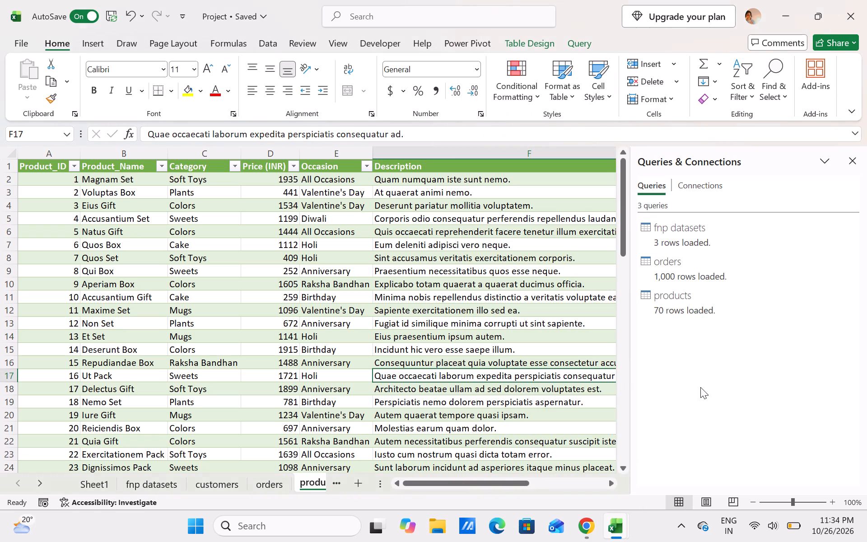